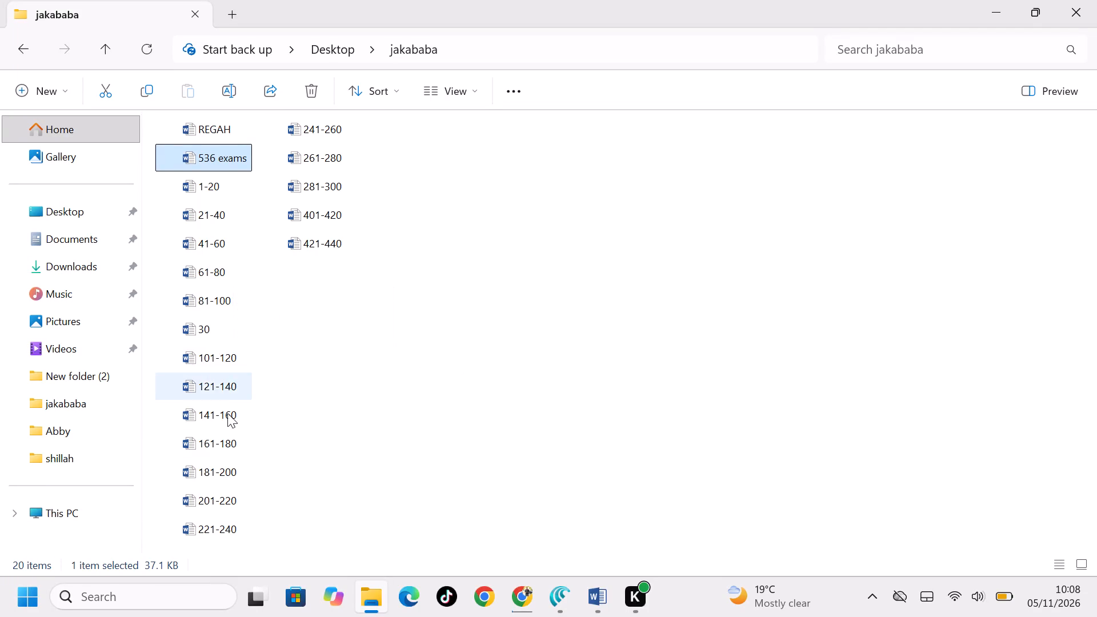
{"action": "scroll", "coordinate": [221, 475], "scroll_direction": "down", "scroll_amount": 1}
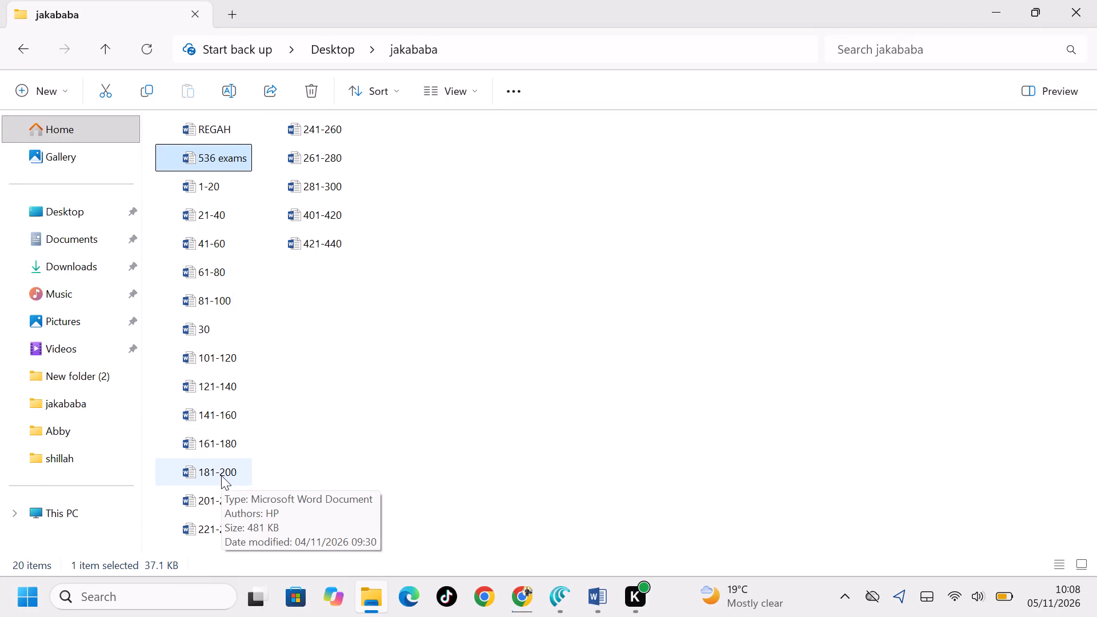
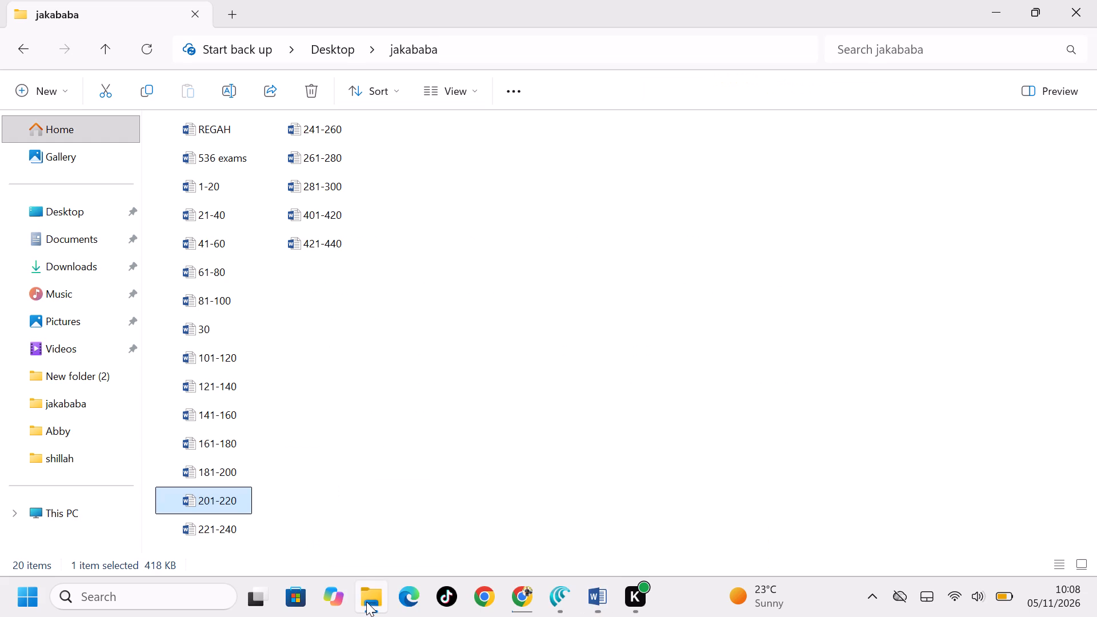
Browse This PC and the Downloads and Documents folders, examining their file lists for the needed file.
{"action": "scroll", "coordinate": [93, 479], "scroll_direction": "down", "scroll_amount": 2}
{"action": "double_click", "coordinate": [36, 512]}
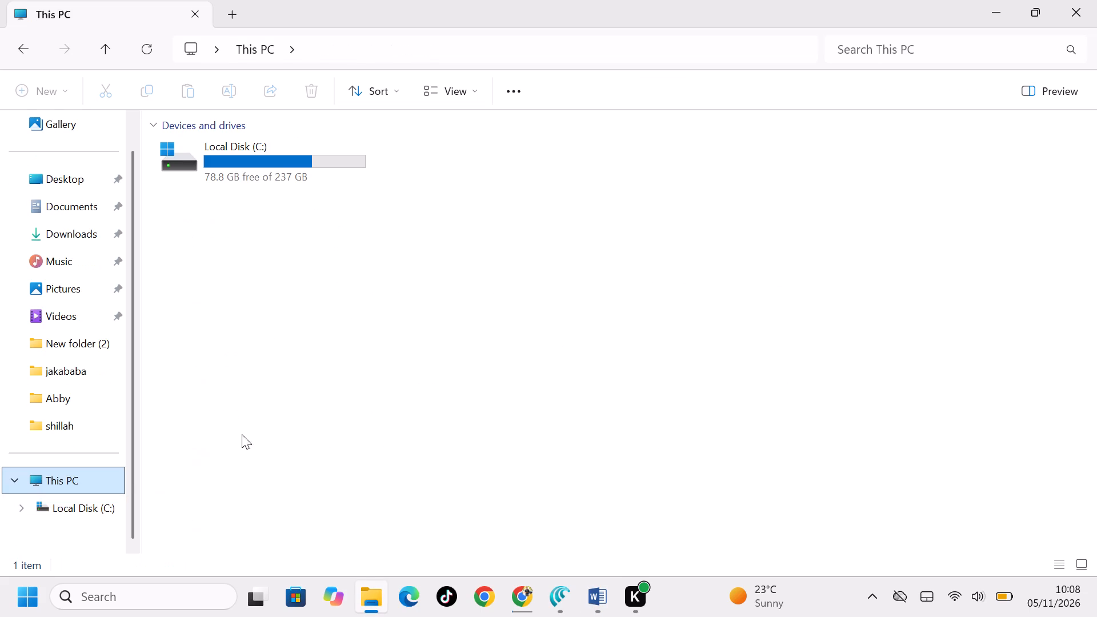
{"action": "double_click", "coordinate": [83, 234]}
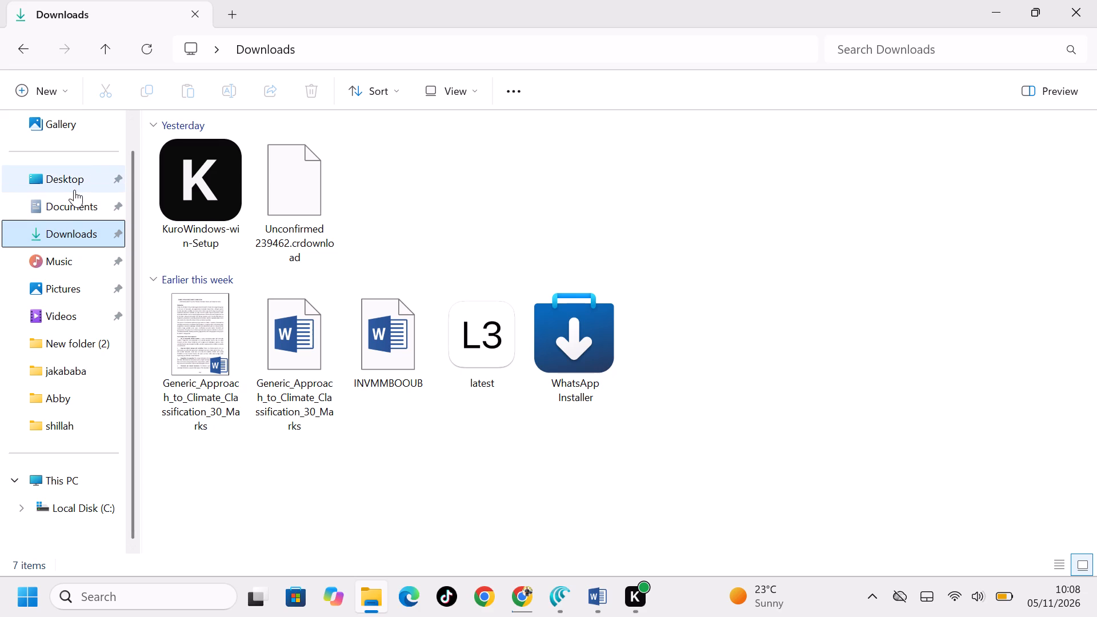
{"action": "double_click", "coordinate": [62, 214]}
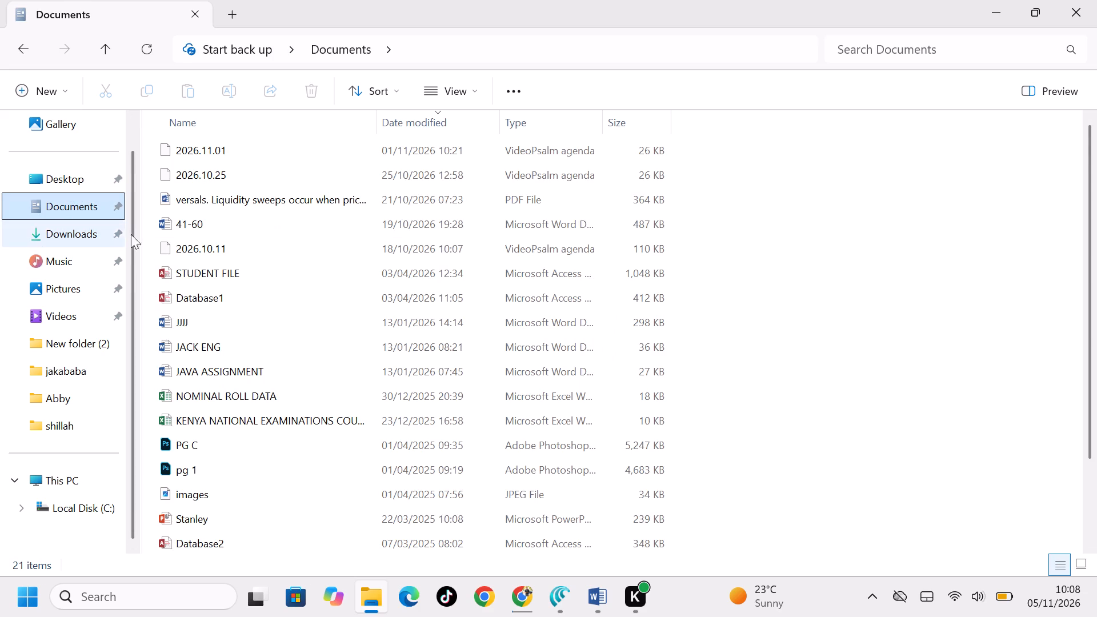
{"action": "scroll", "coordinate": [367, 414], "scroll_direction": "down", "scroll_amount": 5}
{"action": "scroll", "coordinate": [367, 414], "scroll_direction": "up", "scroll_amount": 1}
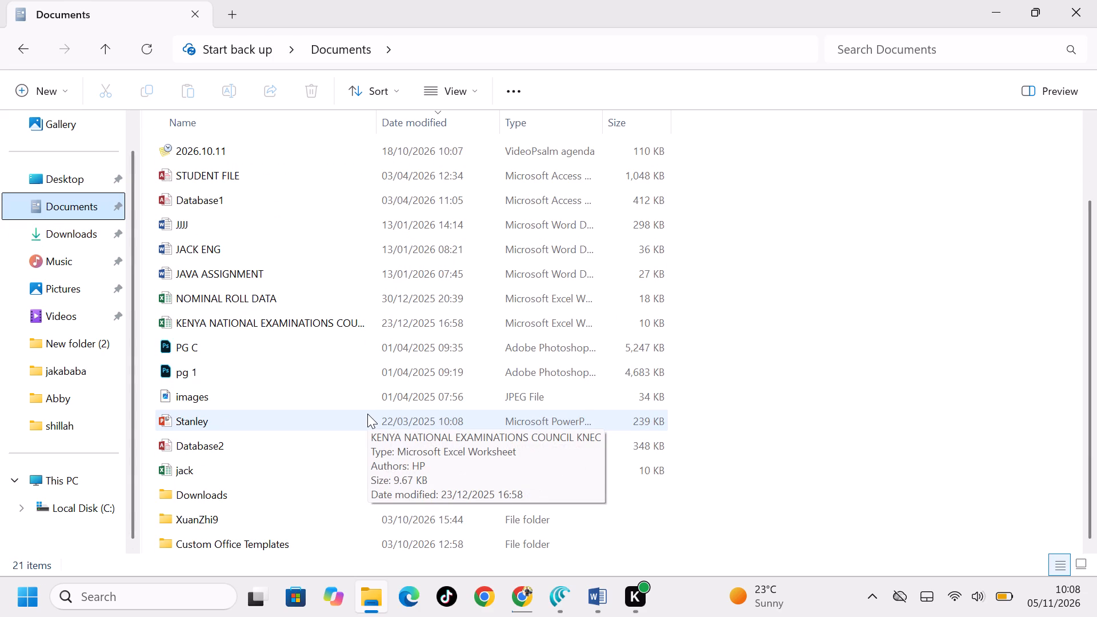
{"action": "scroll", "coordinate": [367, 414], "scroll_direction": "up", "scroll_amount": 1}
{"action": "scroll", "coordinate": [360, 295], "scroll_direction": "up", "scroll_amount": 5}
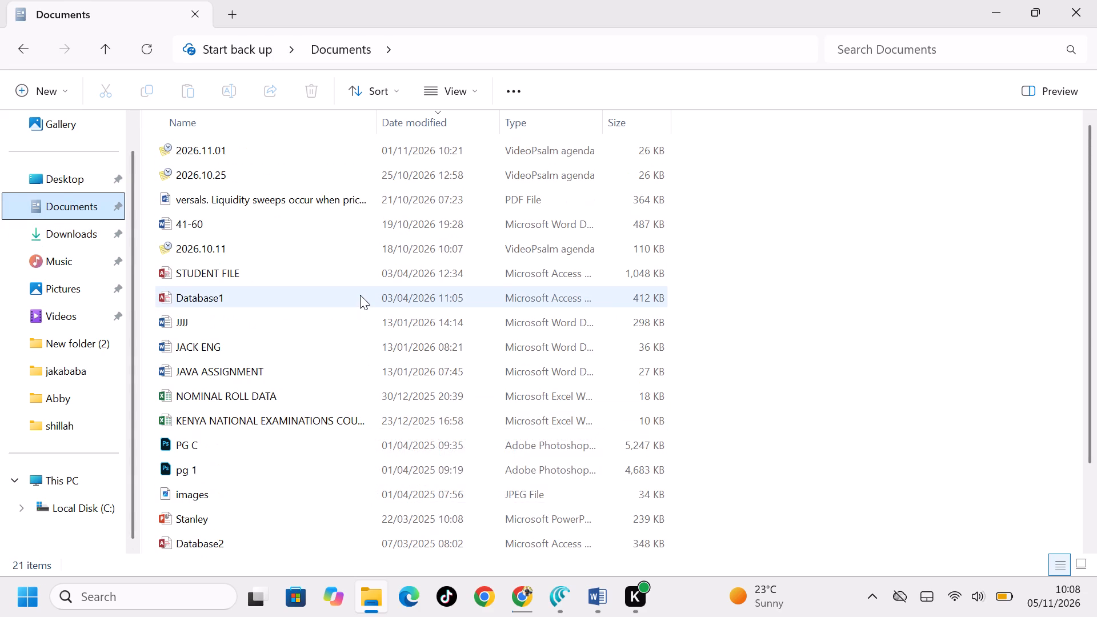
{"action": "double_click", "coordinate": [84, 230]}
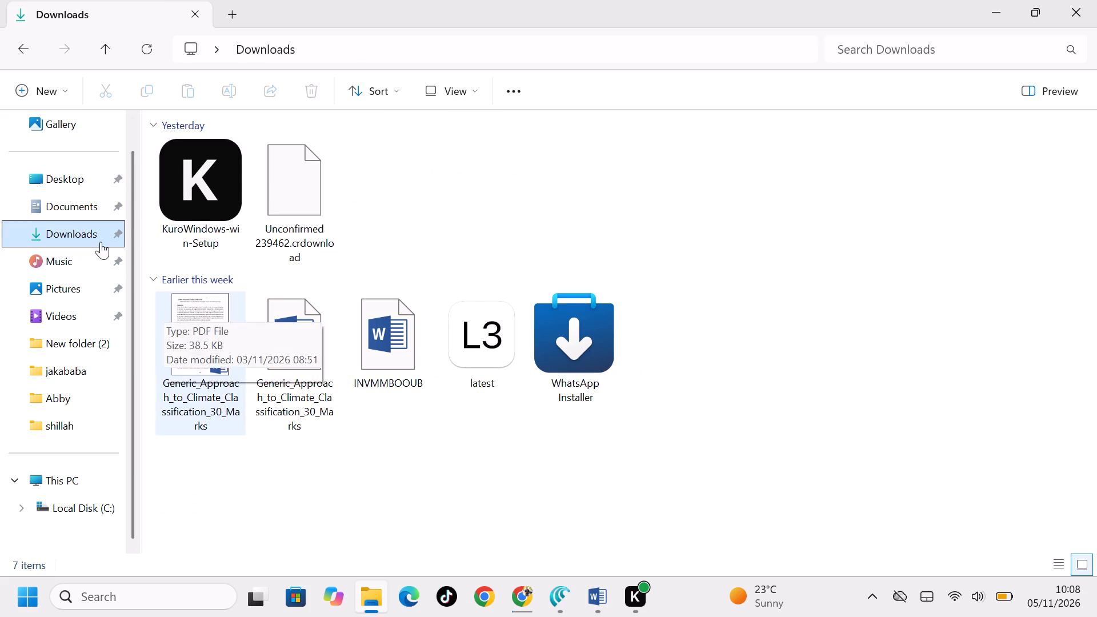
{"action": "left_click", "coordinate": [19, 53]}
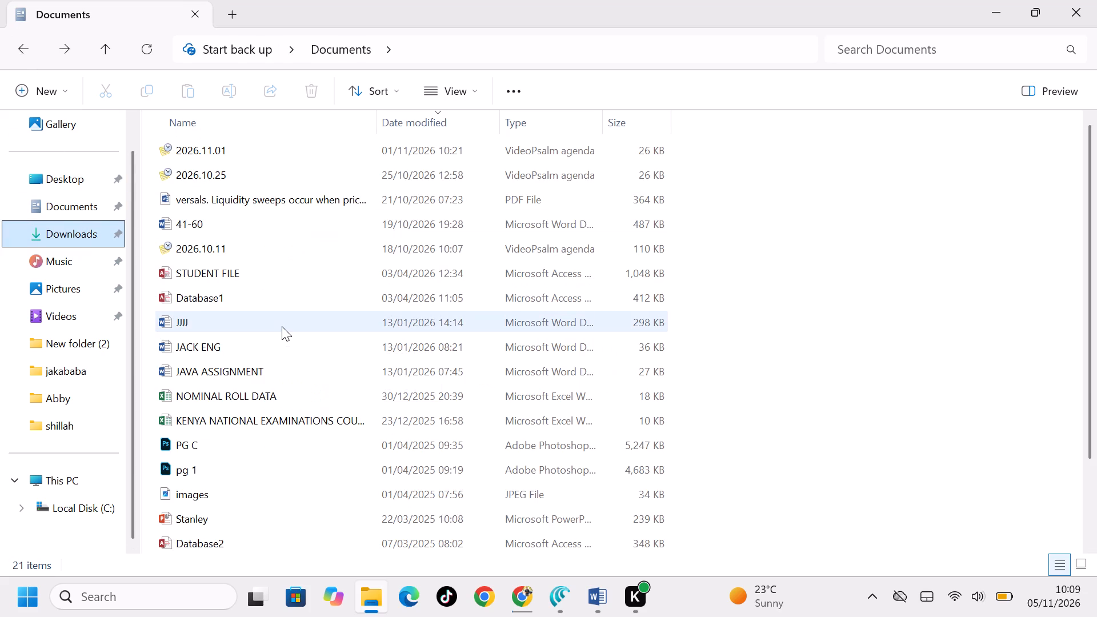
{"action": "scroll", "coordinate": [282, 326], "scroll_direction": "down", "scroll_amount": 7}
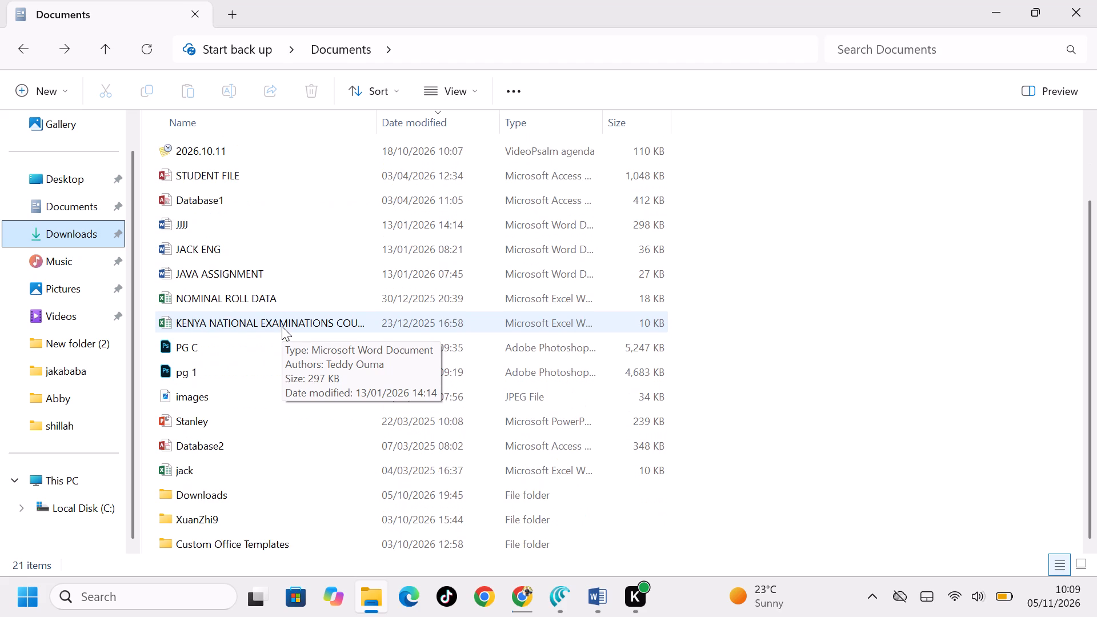
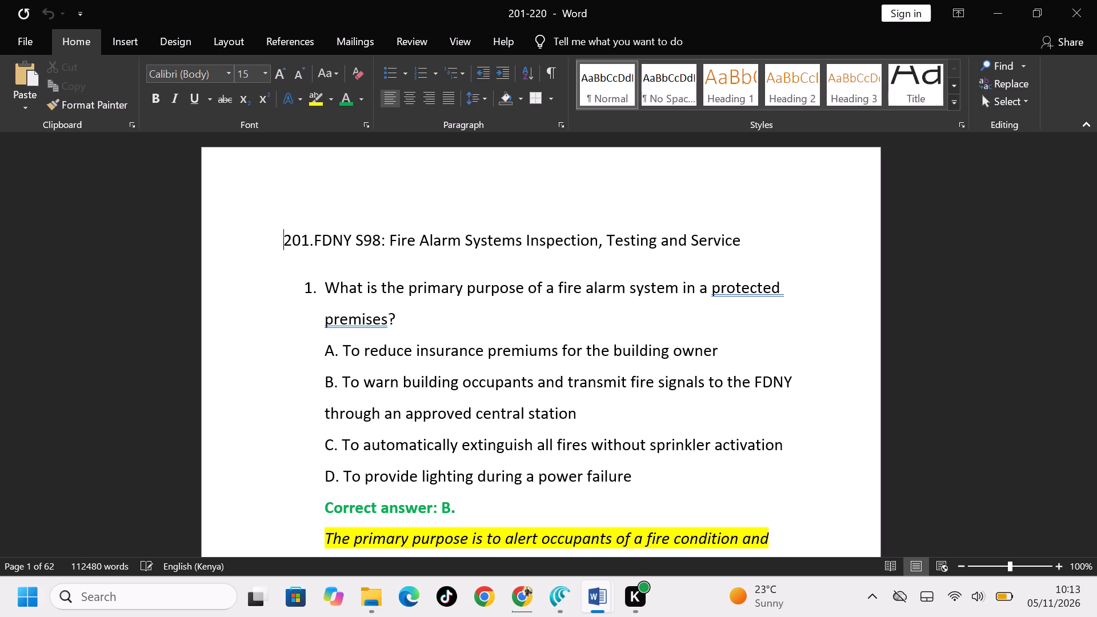
Minimize the 201-220 document window to uncover the 536 exams document behind it.
{"action": "left_click", "coordinate": [994, 11]}
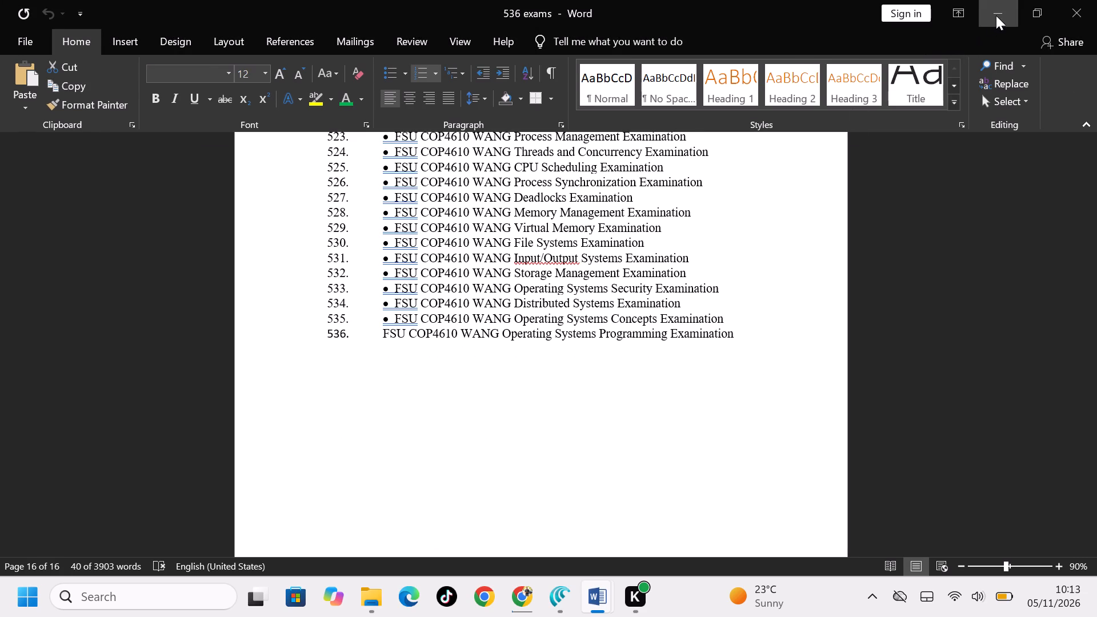
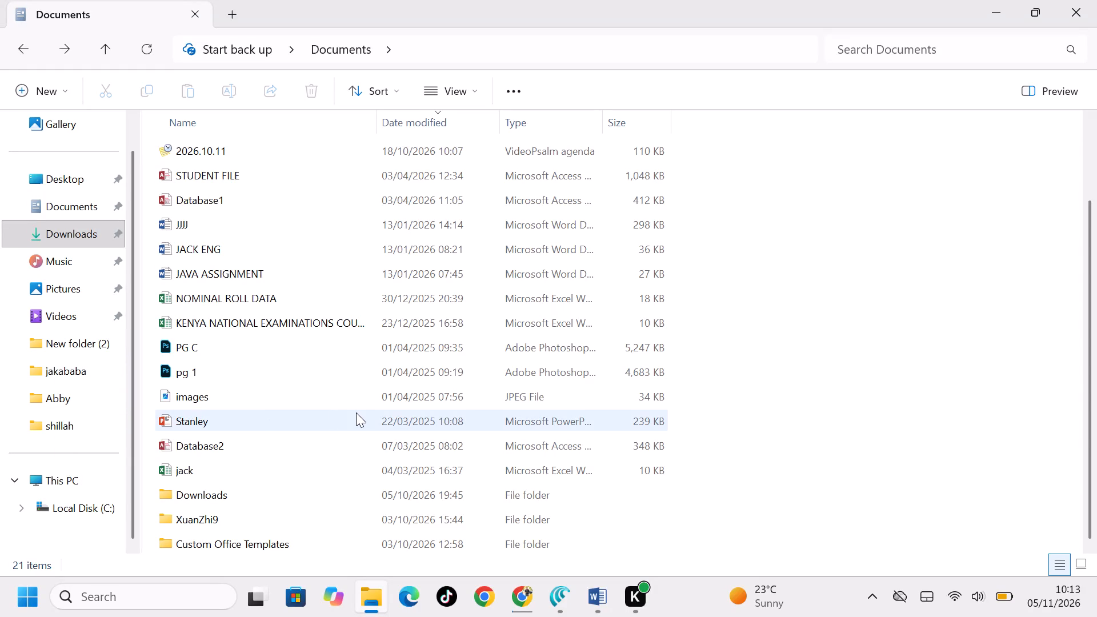
Look through the files in the Documents folder for the needed Word document.
{"action": "scroll", "coordinate": [356, 412], "scroll_direction": "down", "scroll_amount": 3}
{"action": "scroll", "coordinate": [356, 412], "scroll_direction": "up", "scroll_amount": 6}
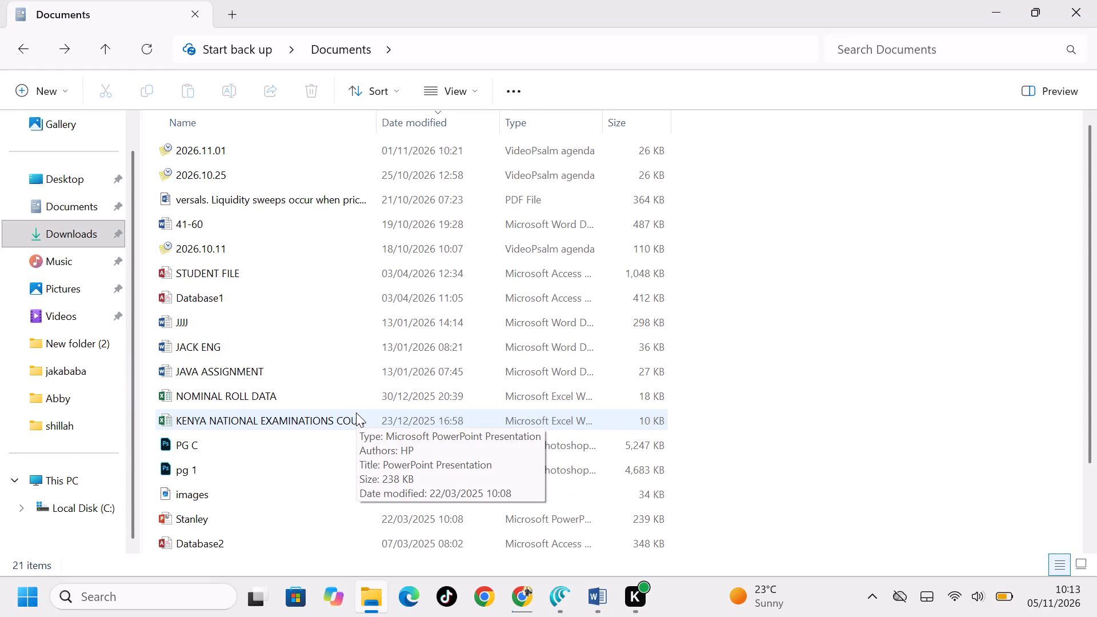
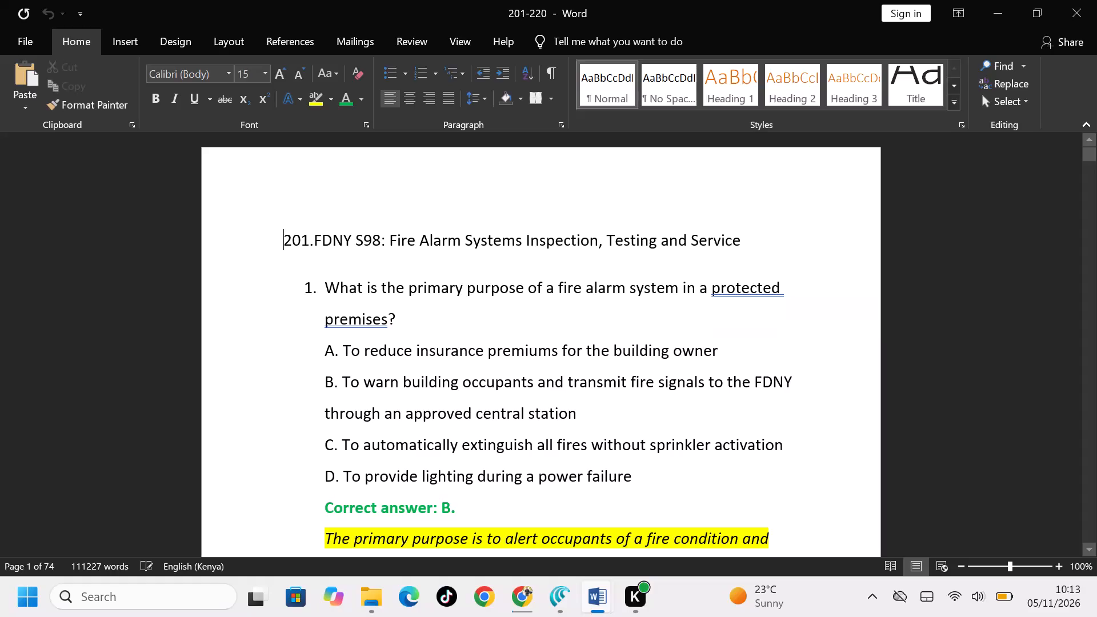
Read through the opening questions of exam 201, FDNY S98 Fire Alarm Systems, in the 201-220 document and return to its title.
{"action": "left_click", "coordinate": [775, 240]}
{"action": "scroll", "coordinate": [633, 247], "scroll_direction": "down", "scroll_amount": 3}
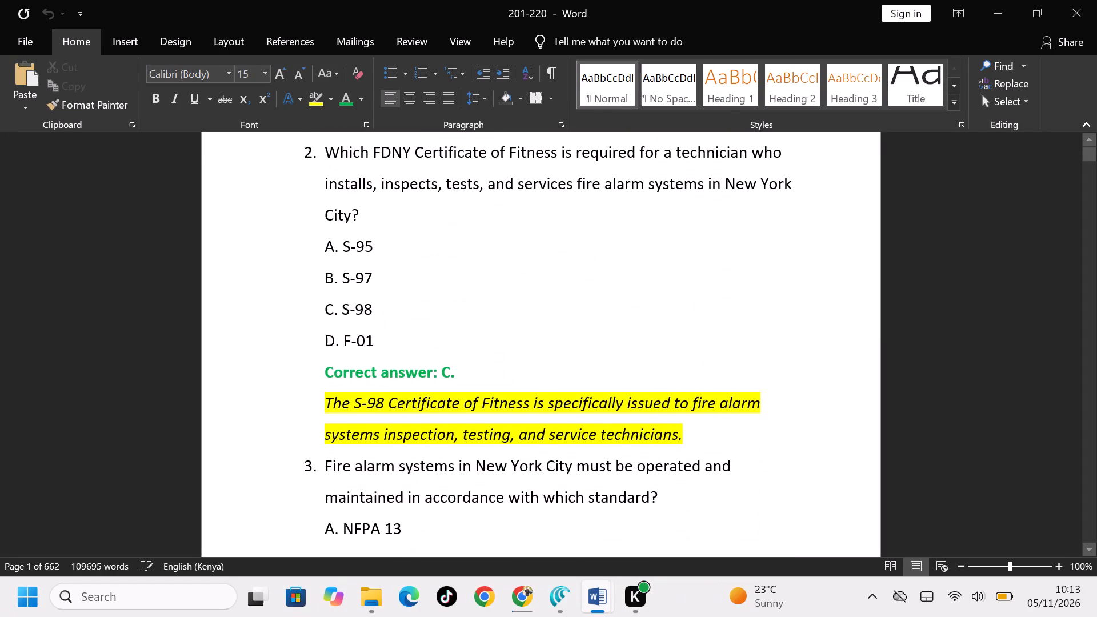
{"action": "scroll", "coordinate": [633, 247], "scroll_direction": "down", "scroll_amount": 1}
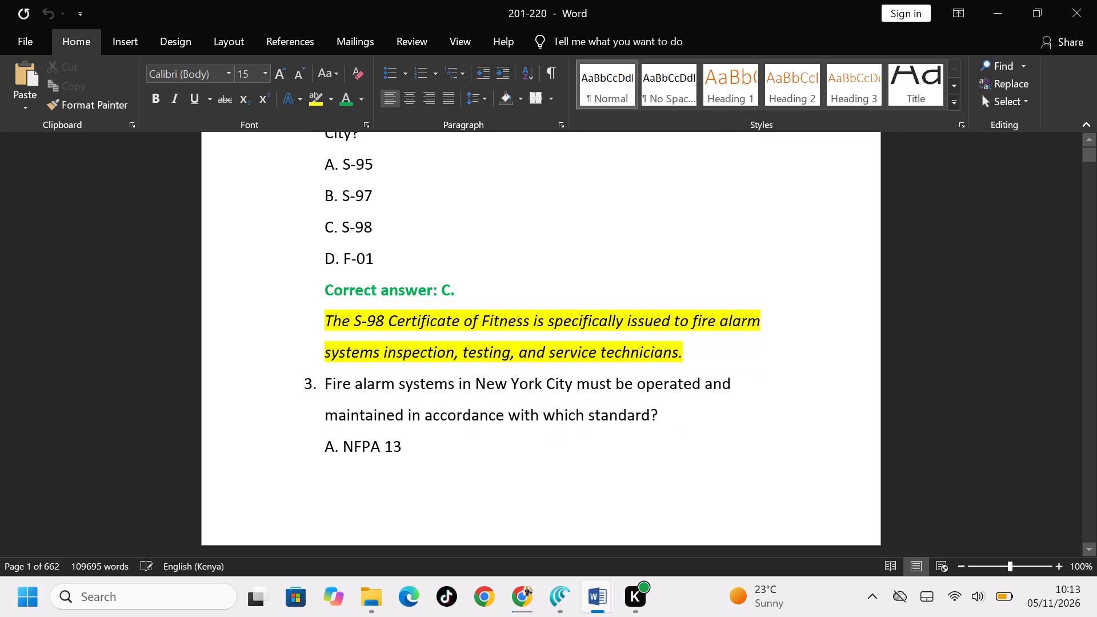
{"action": "scroll", "coordinate": [633, 247], "scroll_direction": "down", "scroll_amount": 4}
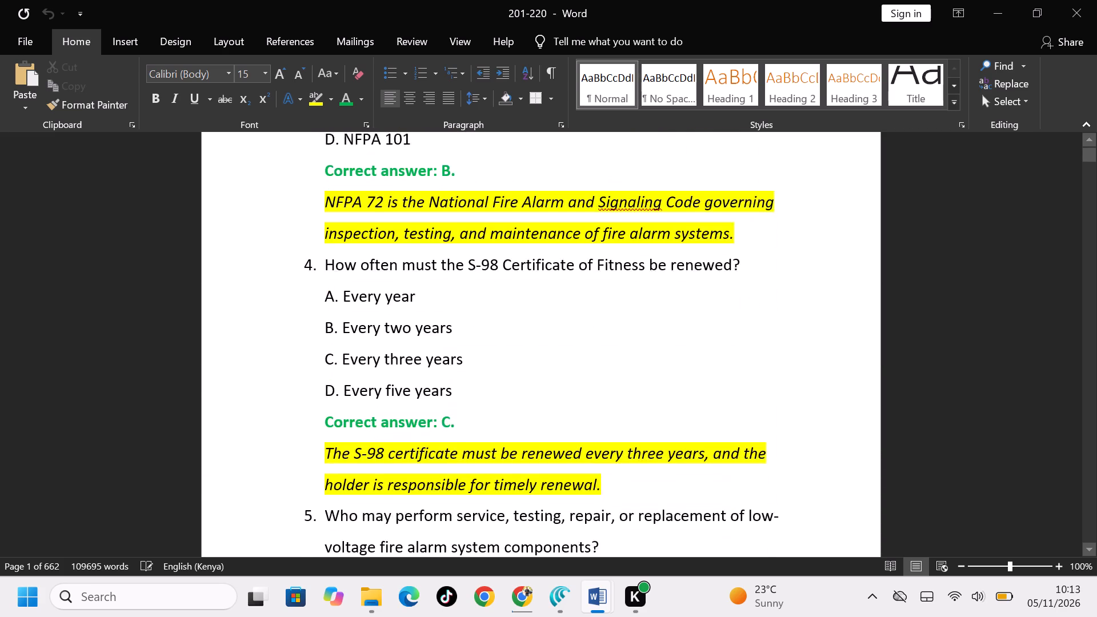
{"action": "scroll", "coordinate": [633, 247], "scroll_direction": "down", "scroll_amount": 5}
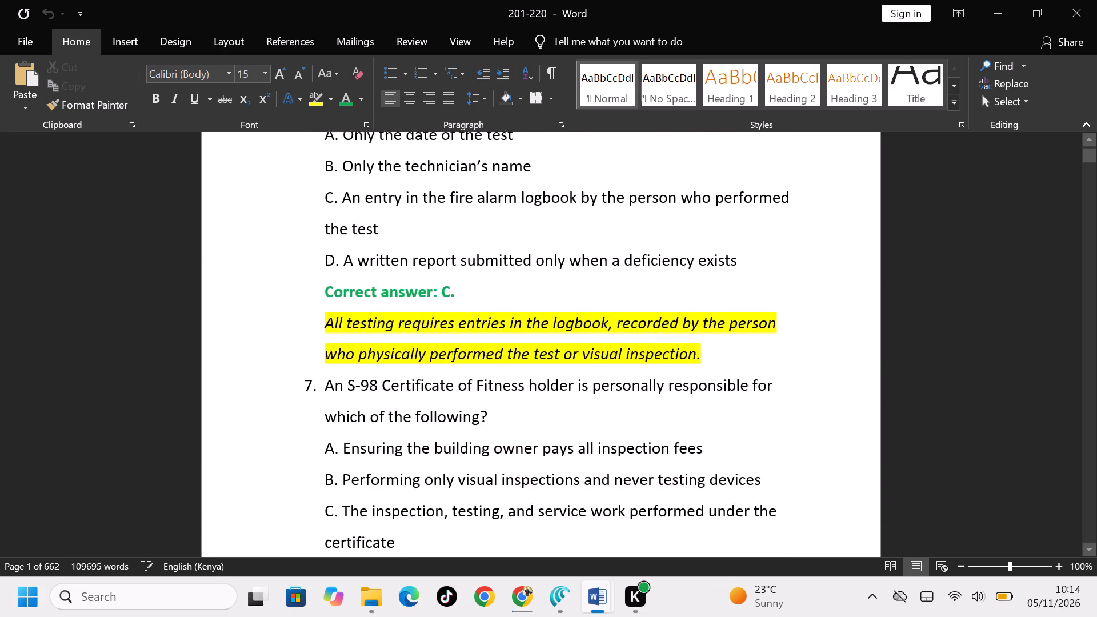
{"action": "scroll", "coordinate": [633, 247], "scroll_direction": "down", "scroll_amount": 1}
{"action": "scroll", "coordinate": [633, 247], "scroll_direction": "up", "scroll_amount": 20}
{"action": "scroll", "coordinate": [633, 247], "scroll_direction": "up", "scroll_amount": 19}
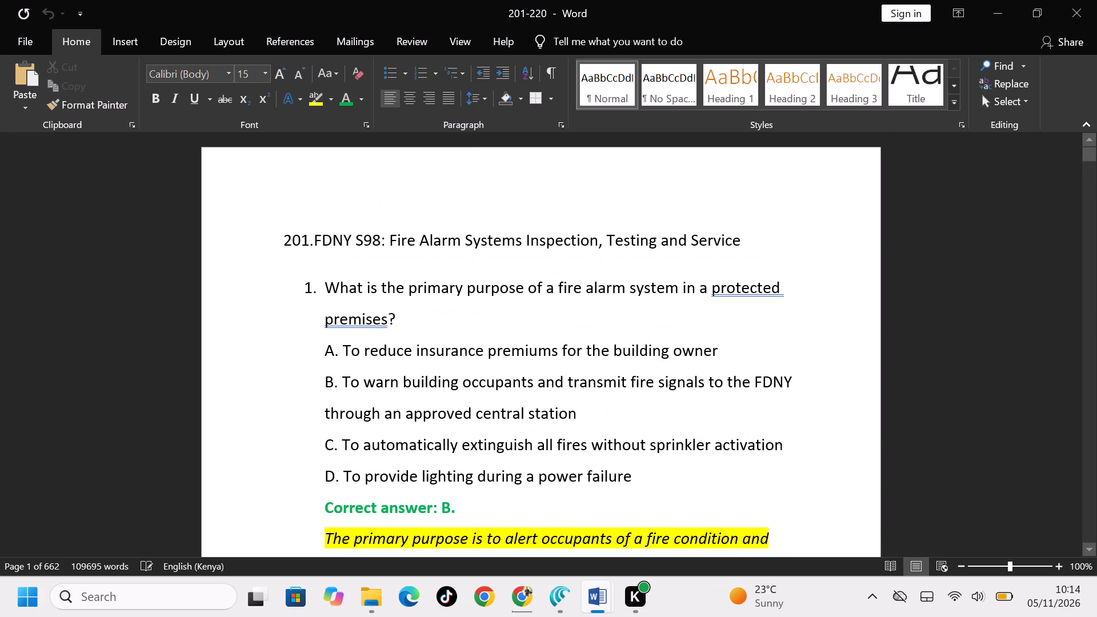
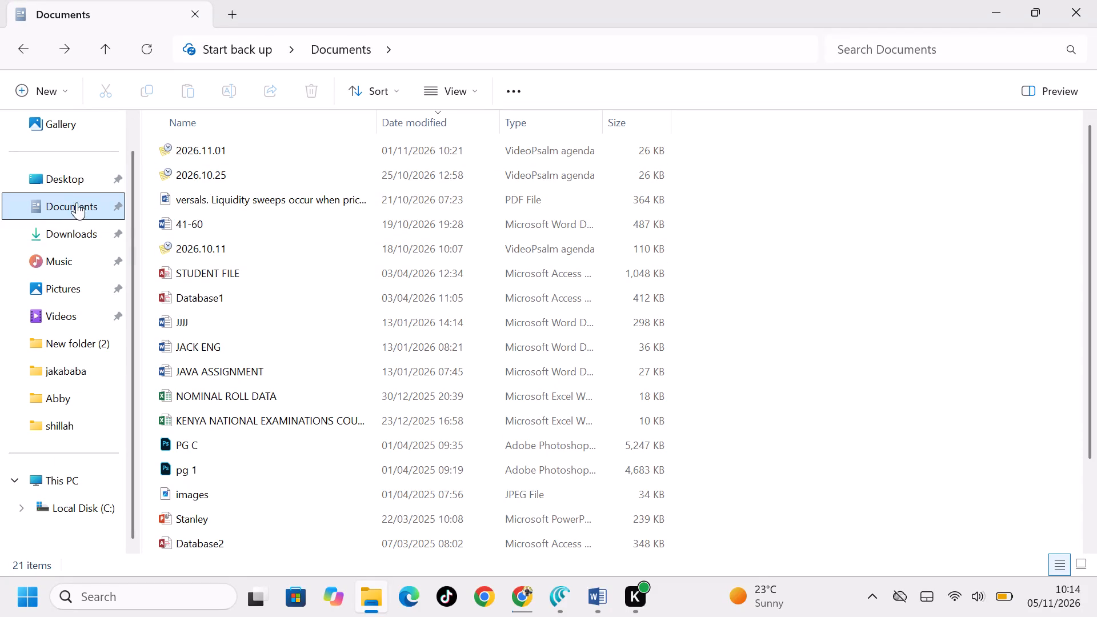
Open the q&a Word document from the Downloads folder and enable it for editing.
{"action": "left_click", "coordinate": [68, 231]}
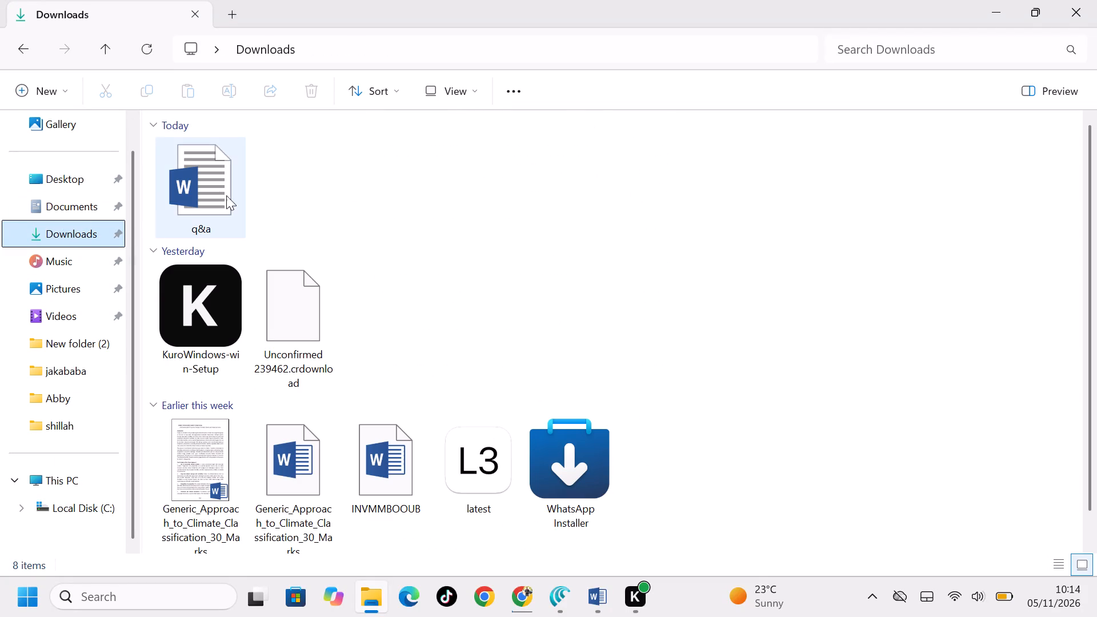
{"action": "double_click", "coordinate": [213, 185]}
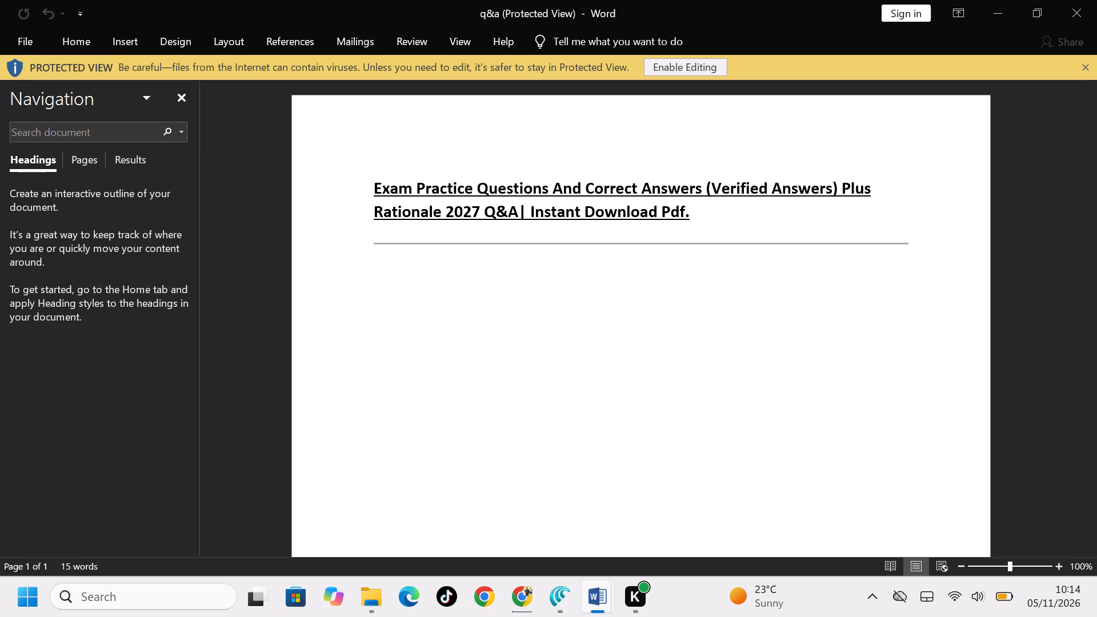
{"action": "left_click", "coordinate": [679, 71]}
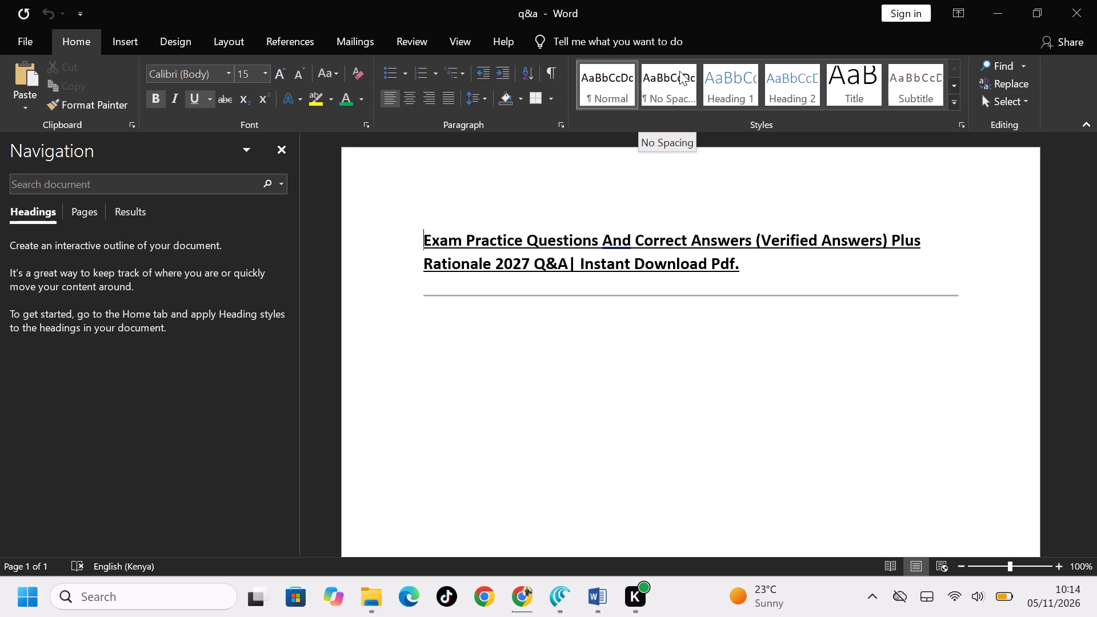
Delete the trailing space and empty paragraph after the horizontal rule in the q&a document.
{"action": "key", "text": "ctrl+a"}
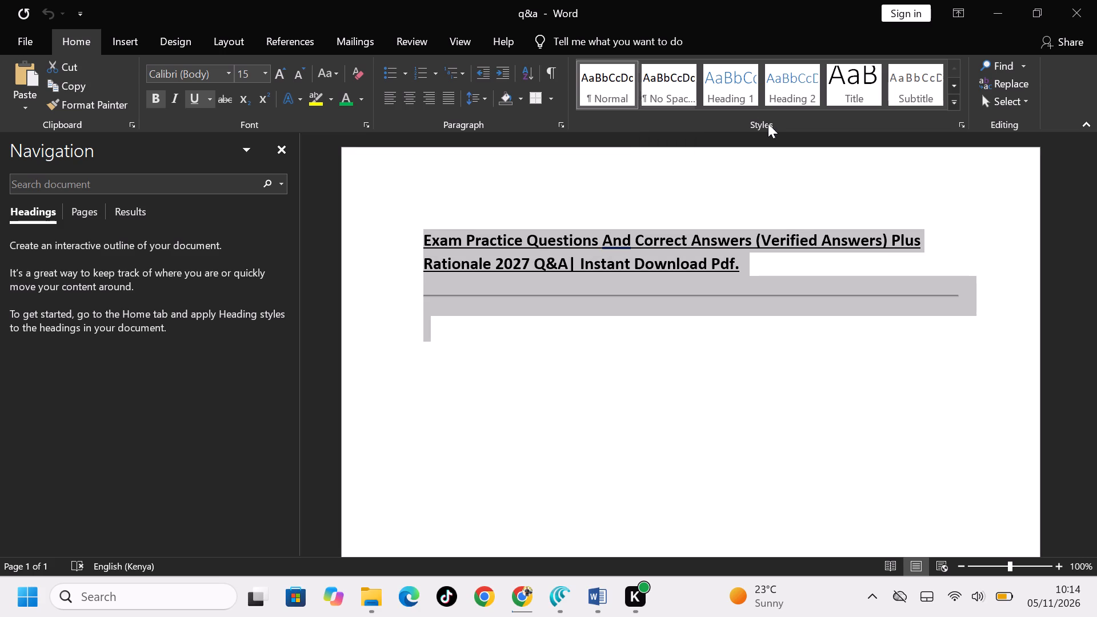
{"action": "left_click", "coordinate": [788, 279]}
{"action": "left_click", "coordinate": [980, 283]}
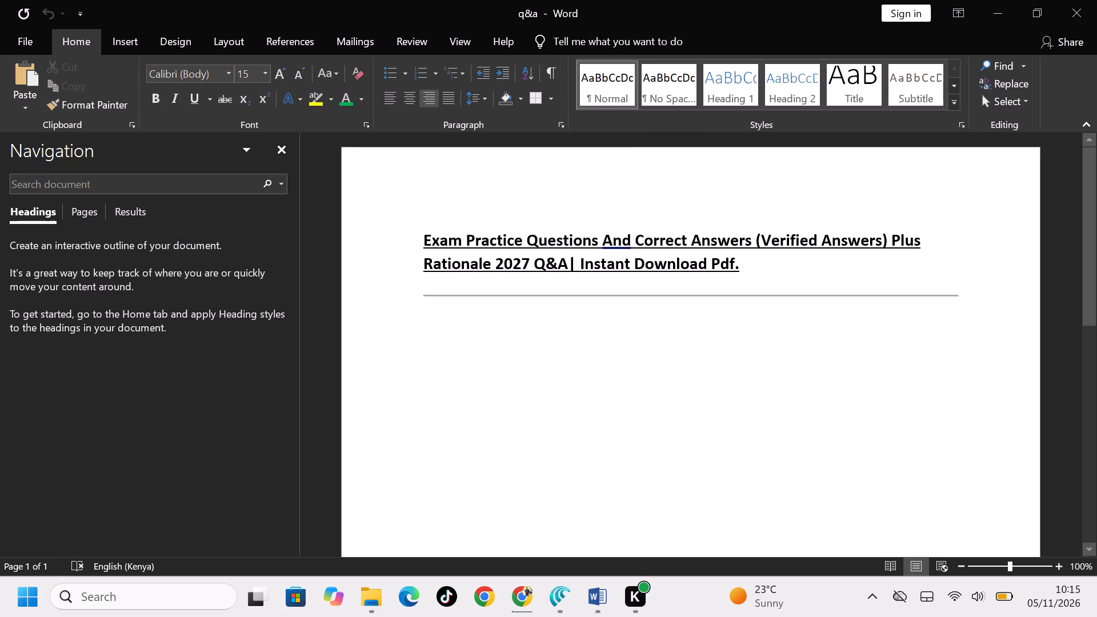
{"action": "key", "text": "BackSpace"}
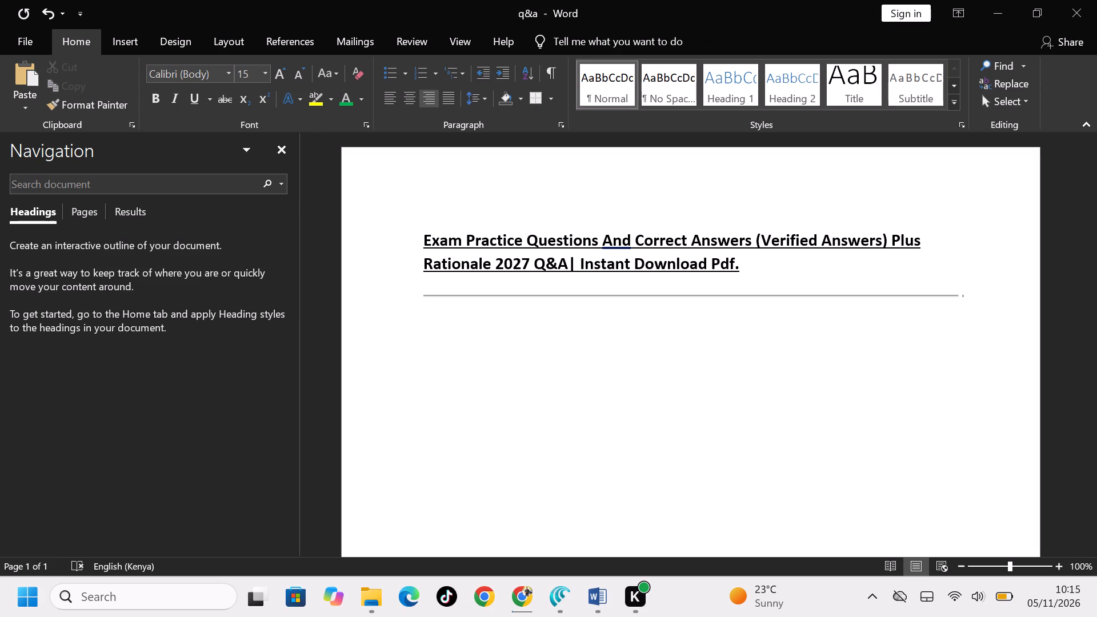
{"action": "key", "text": "ctrl+a"}
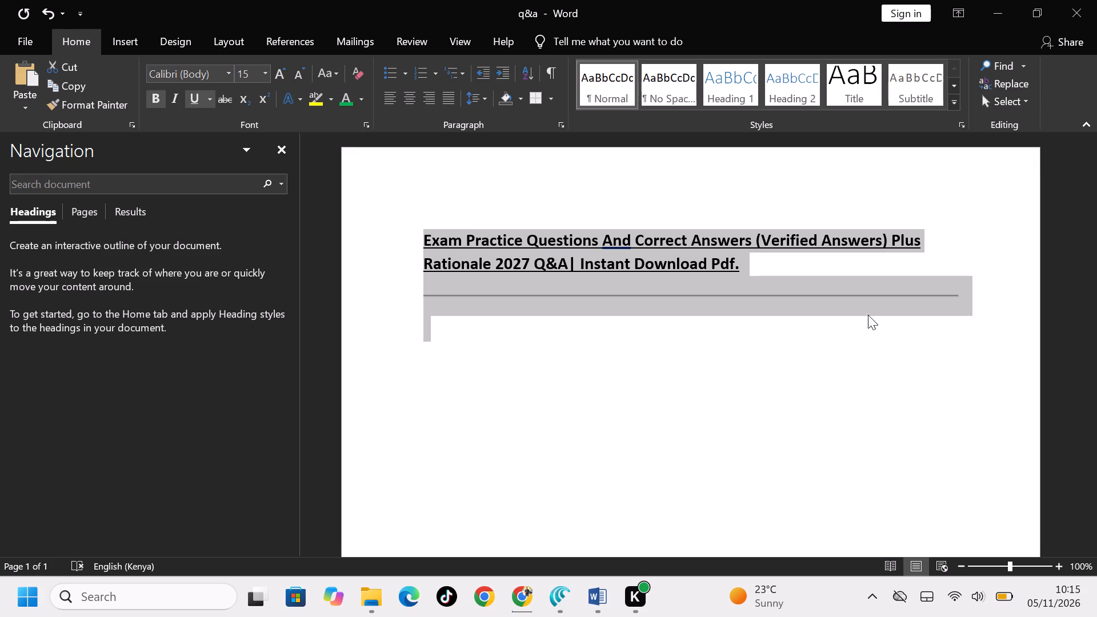
{"action": "left_click", "coordinate": [624, 330]}
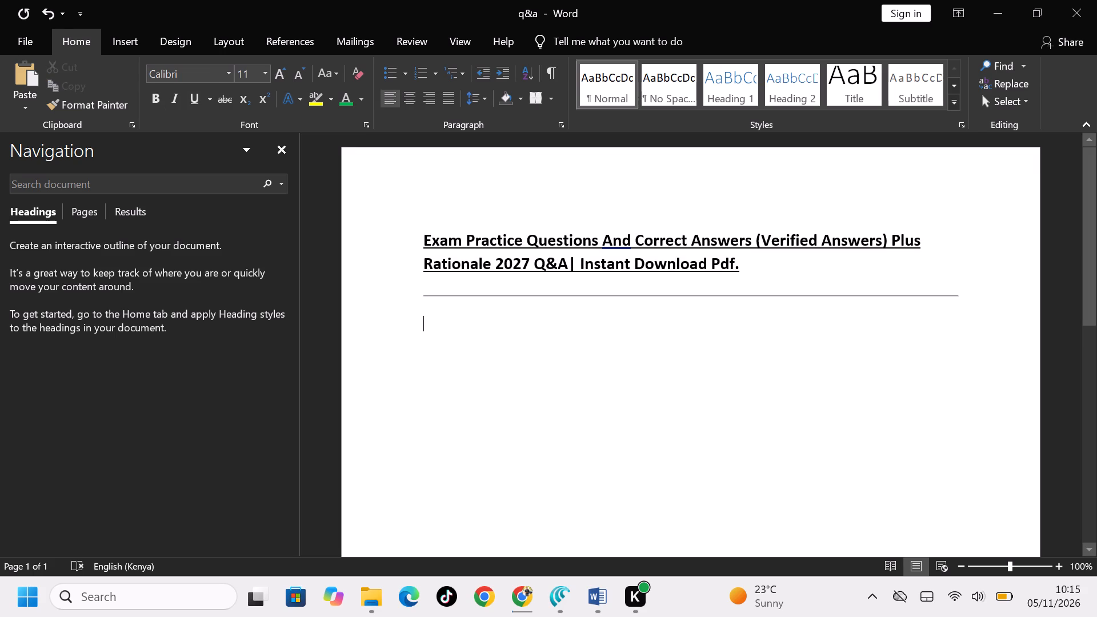
{"action": "key", "text": "BackSpace"}
{"action": "key", "text": "BackSpace"}
Copy the whole q&a text with its rule and paste it after the exam 201 FDNY S98 title in the 201-220 document.
{"action": "key", "text": "ctrl+a"}
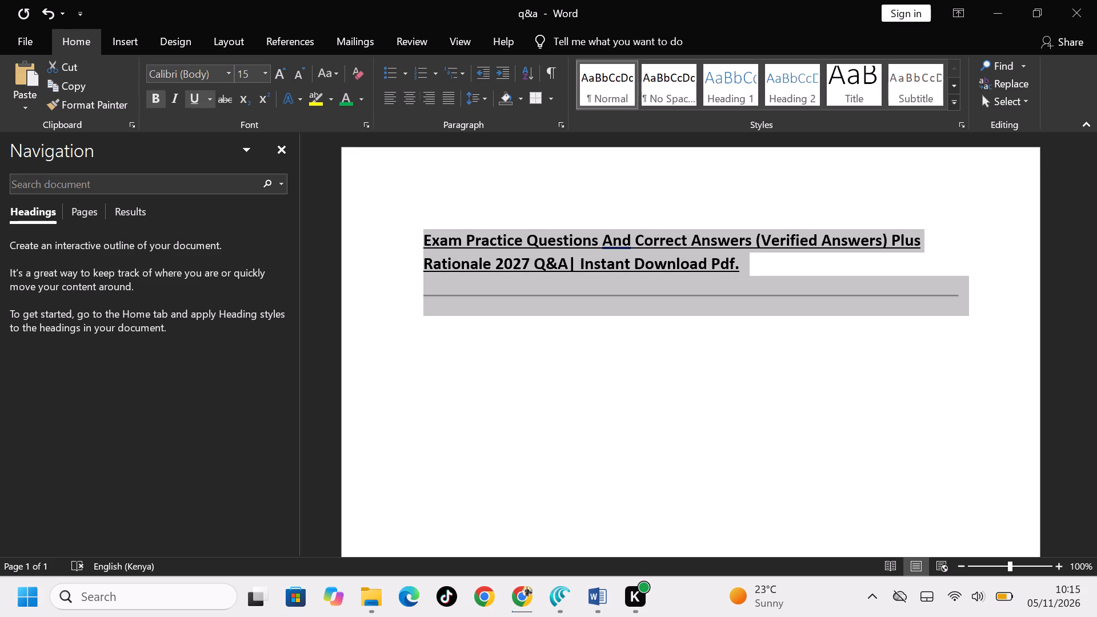
{"action": "key", "text": "ctrl+c"}
{"action": "key", "text": "ctrl+c"}
{"action": "key", "text": "ctrl+c"}
{"action": "key", "text": "ctrl+c"}
{"action": "left_click", "coordinate": [606, 593]}
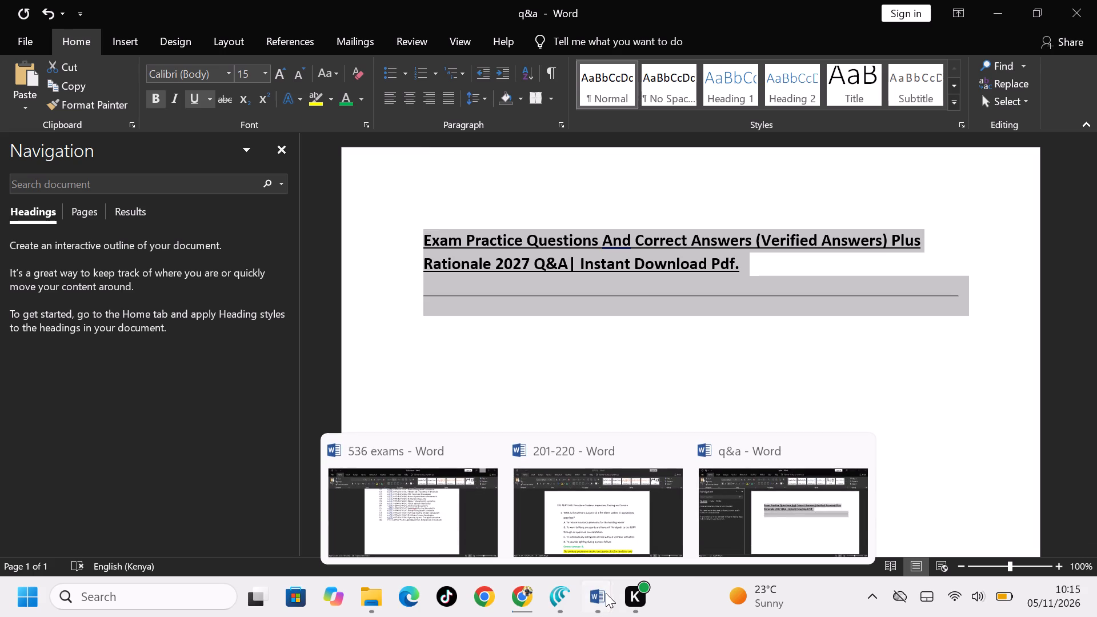
{"action": "left_click", "coordinate": [611, 527]}
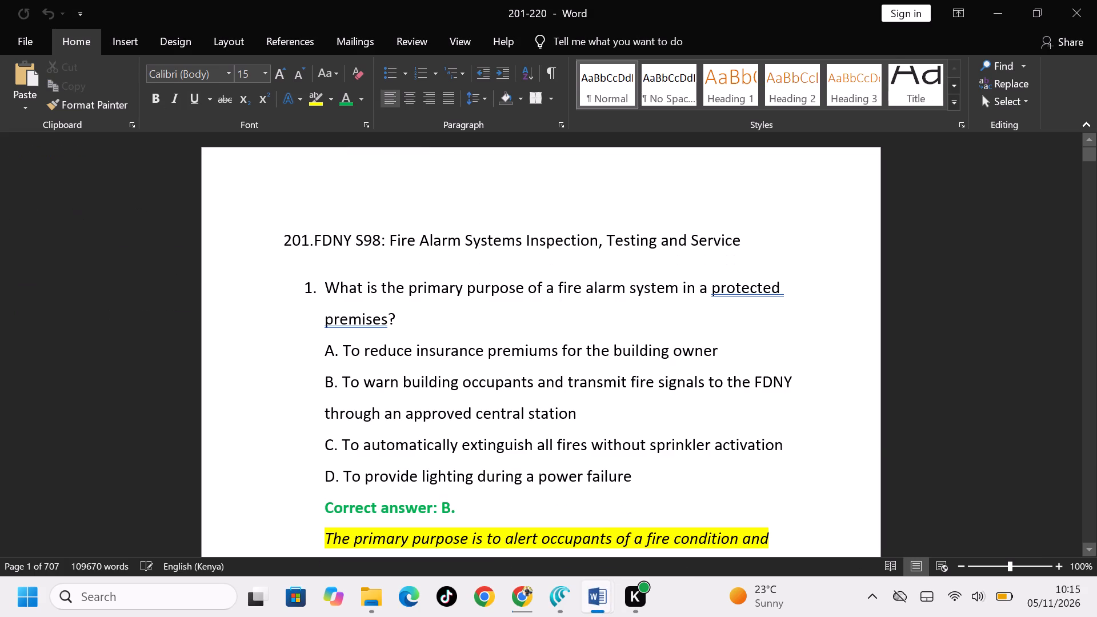
{"action": "key", "text": "ctrl+v"}
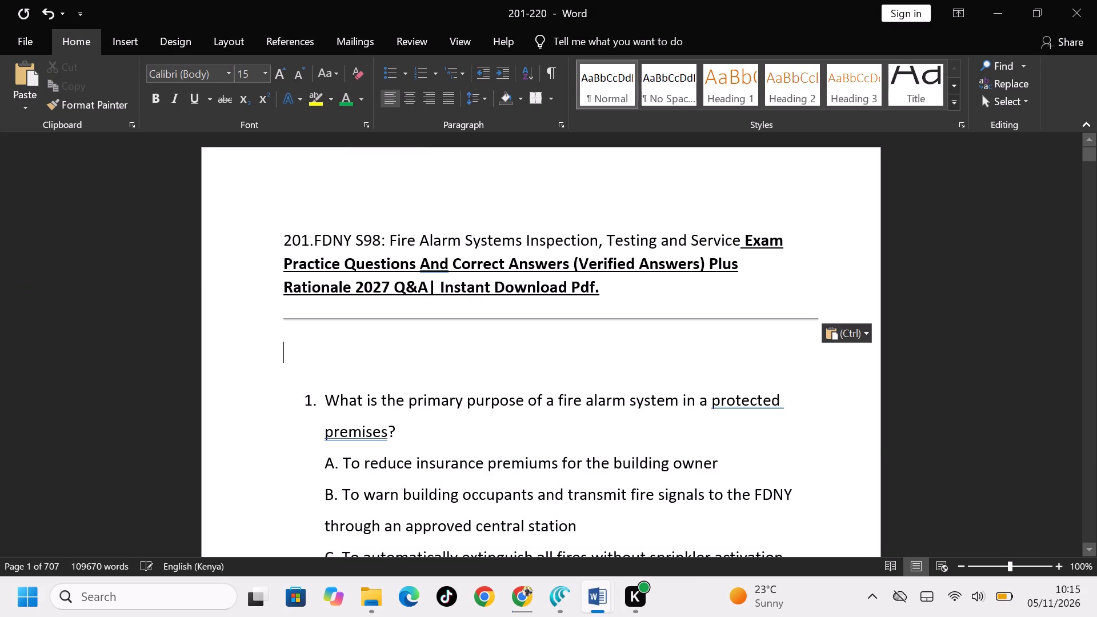
Format the full exam 201 title, including the pasted text, at font size 28 in dark red.
{"action": "left_click", "coordinate": [636, 298]}
{"action": "left_click_drag", "start_coordinate": [636, 298], "coordinate": [406, 229]}
{"action": "scroll", "coordinate": [636, 298], "scroll_direction": "left", "scroll_amount": 1}
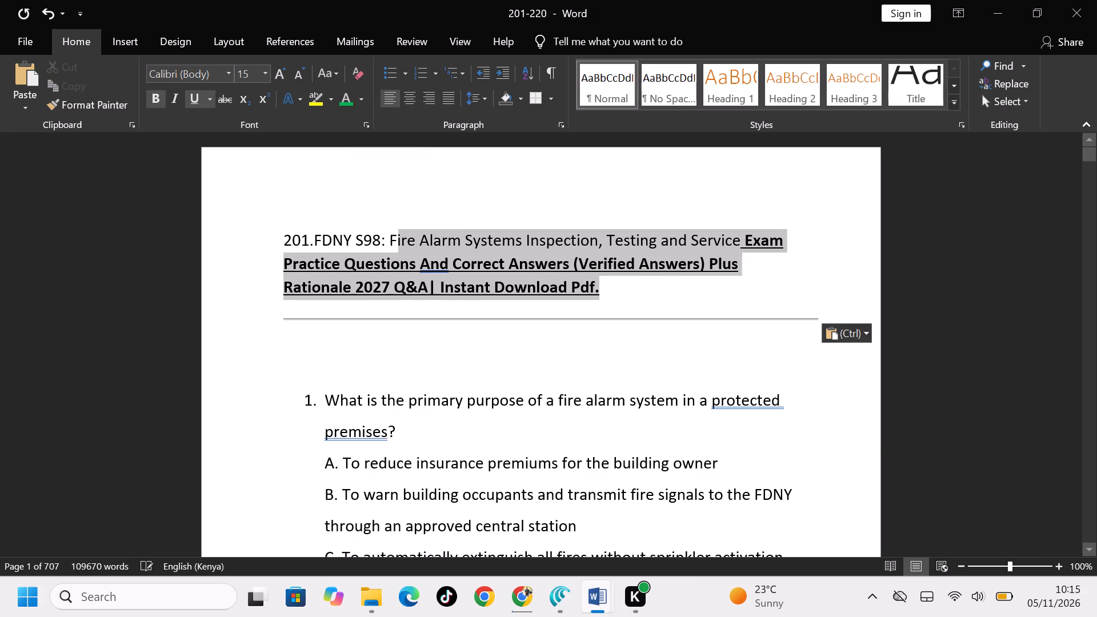
{"action": "scroll", "coordinate": [406, 229], "scroll_direction": "left", "scroll_amount": 1}
{"action": "left_click_drag", "start_coordinate": [406, 229], "coordinate": [290, 213]}
{"action": "scroll", "coordinate": [406, 229], "scroll_direction": "left", "scroll_amount": 1}
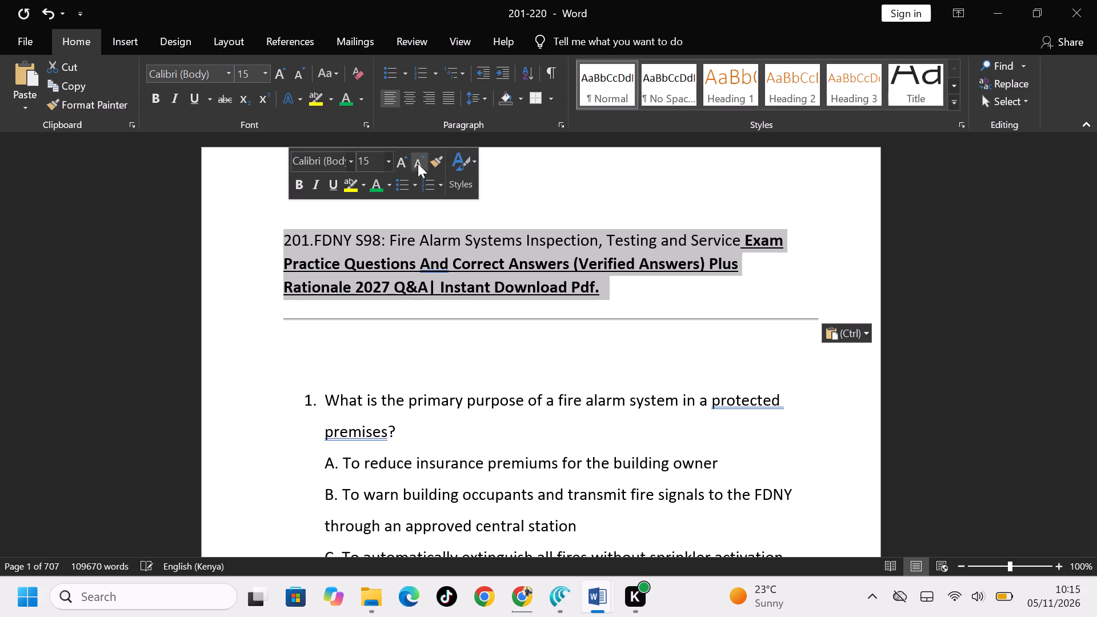
{"action": "left_click", "coordinate": [387, 154]}
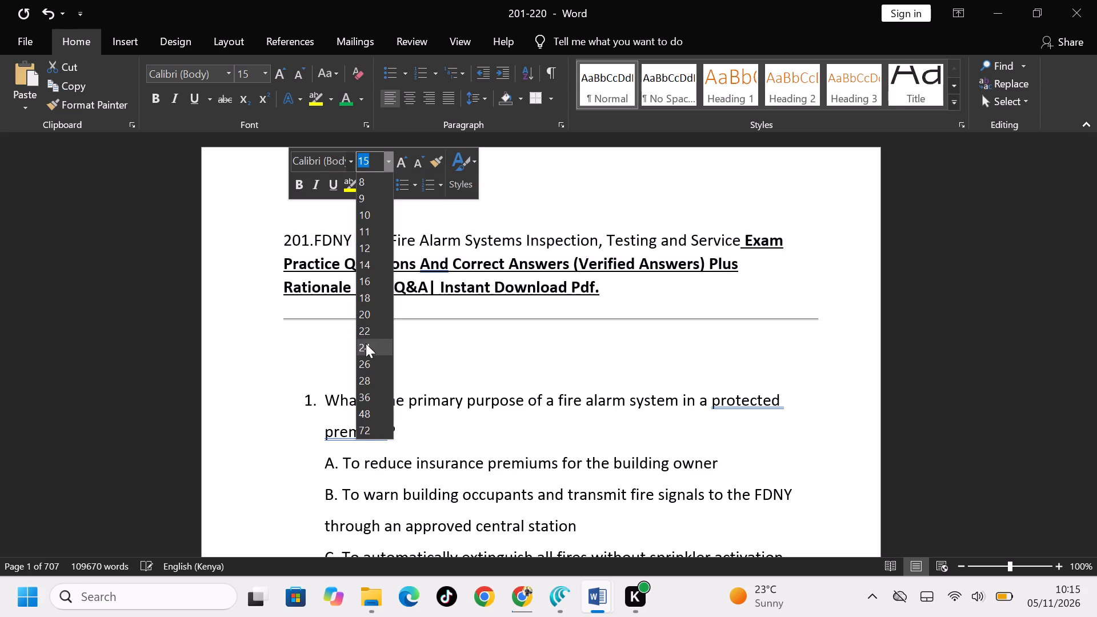
{"action": "left_click", "coordinate": [371, 379]}
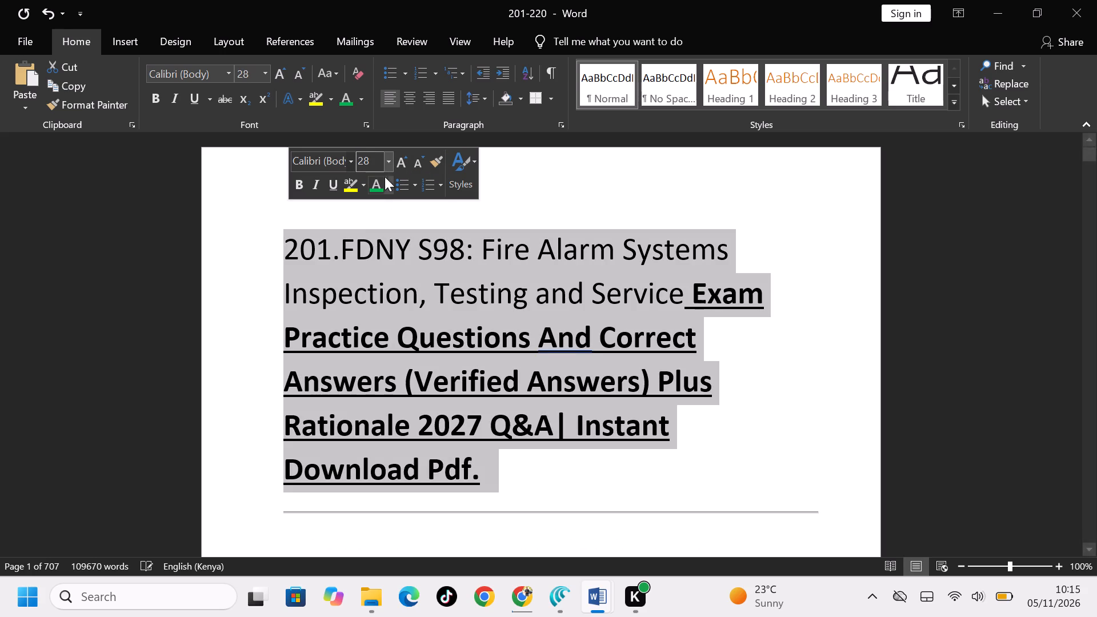
{"action": "left_click", "coordinate": [390, 185]}
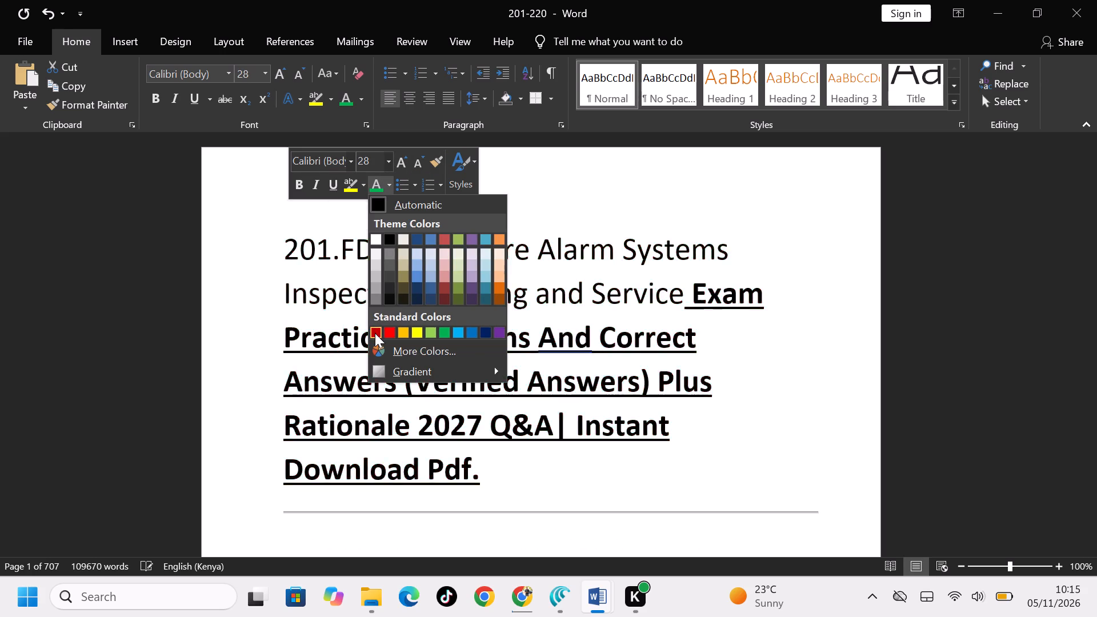
{"action": "left_click", "coordinate": [375, 333]}
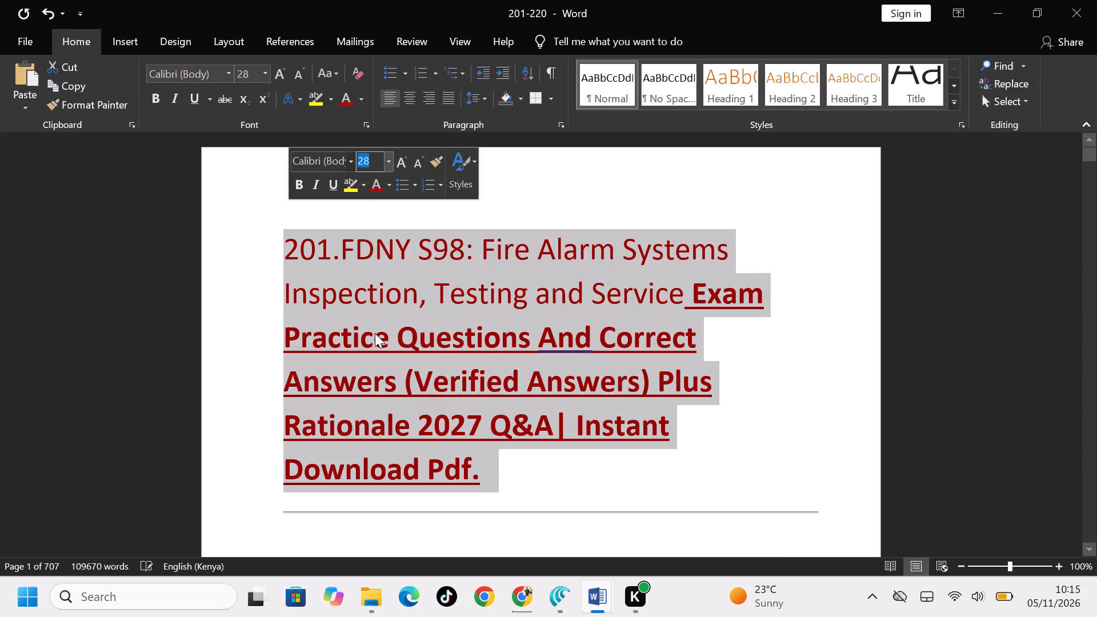
Make the entire exam 201 title bold and underlined, from 201.FDNY S98 through Instant Download Pdf.
{"action": "key", "text": "ctrl+b"}
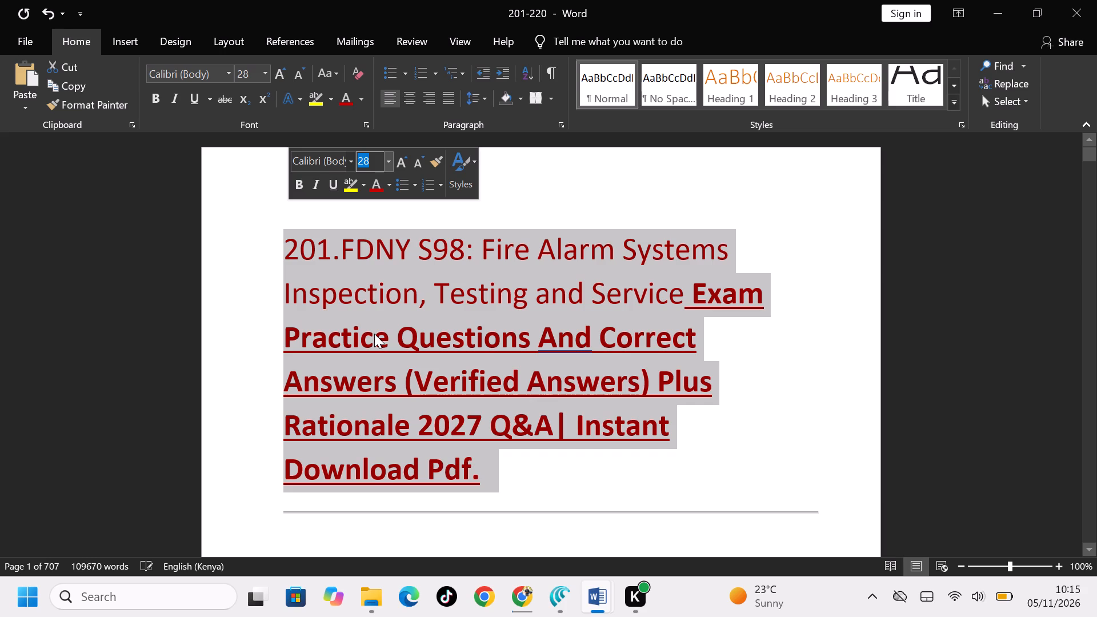
{"action": "key", "text": "ctrl+u"}
{"action": "left_click", "coordinate": [447, 351]}
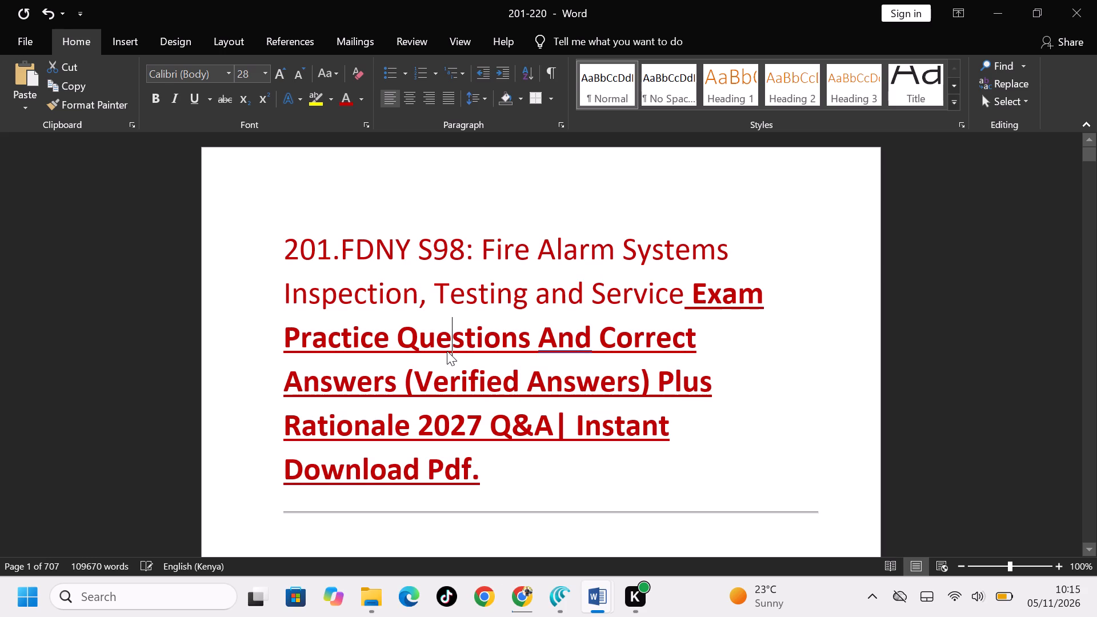
{"action": "left_click", "coordinate": [498, 476]}
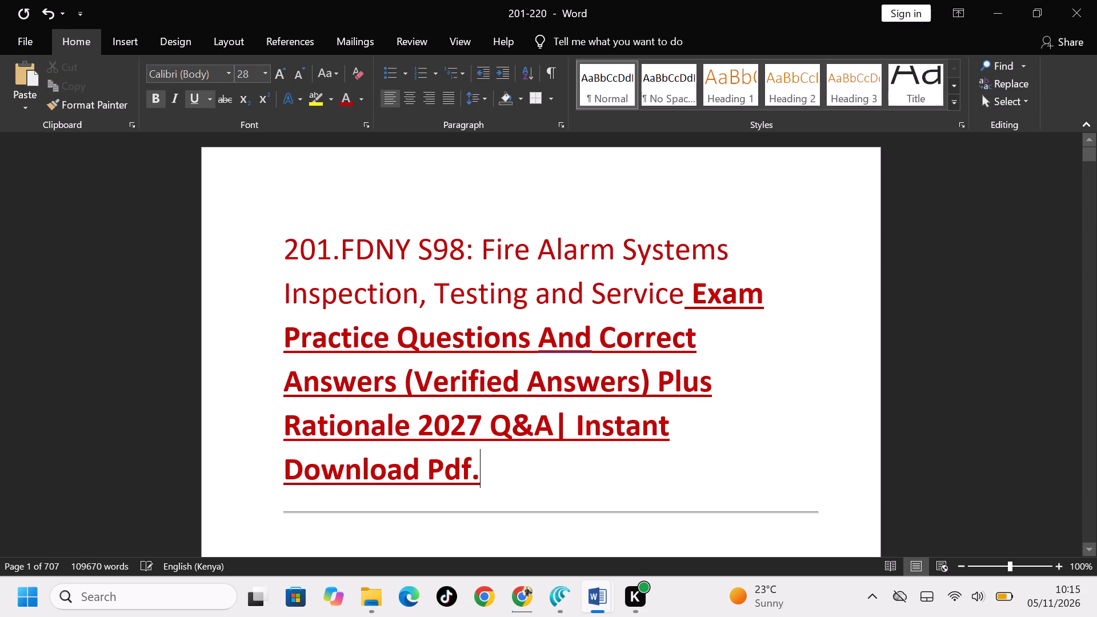
{"action": "left_click_drag", "start_coordinate": [498, 476], "coordinate": [257, 251]}
{"action": "scroll", "coordinate": [472, 467], "scroll_direction": "left", "scroll_amount": 1}
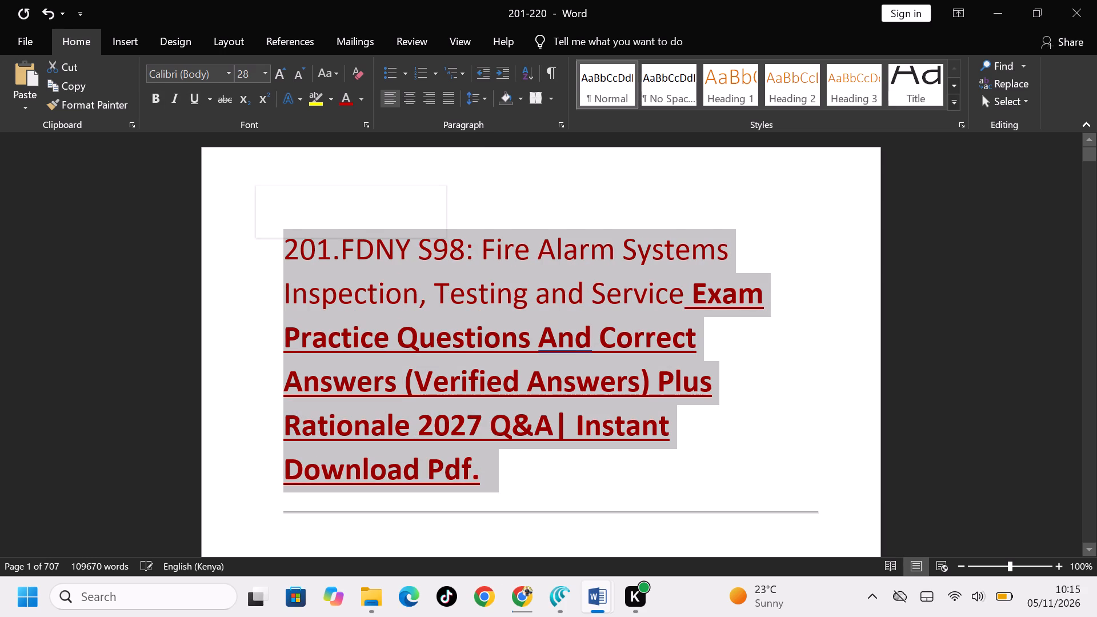
{"action": "key", "text": "ctrl+b"}
{"action": "key", "text": "ctrl+u"}
Search the document for 20, go to the 202.F-58: Fire Safety Director title and paste the copied q&a text after it.
{"action": "scroll", "coordinate": [513, 397], "scroll_direction": "down", "scroll_amount": 1}
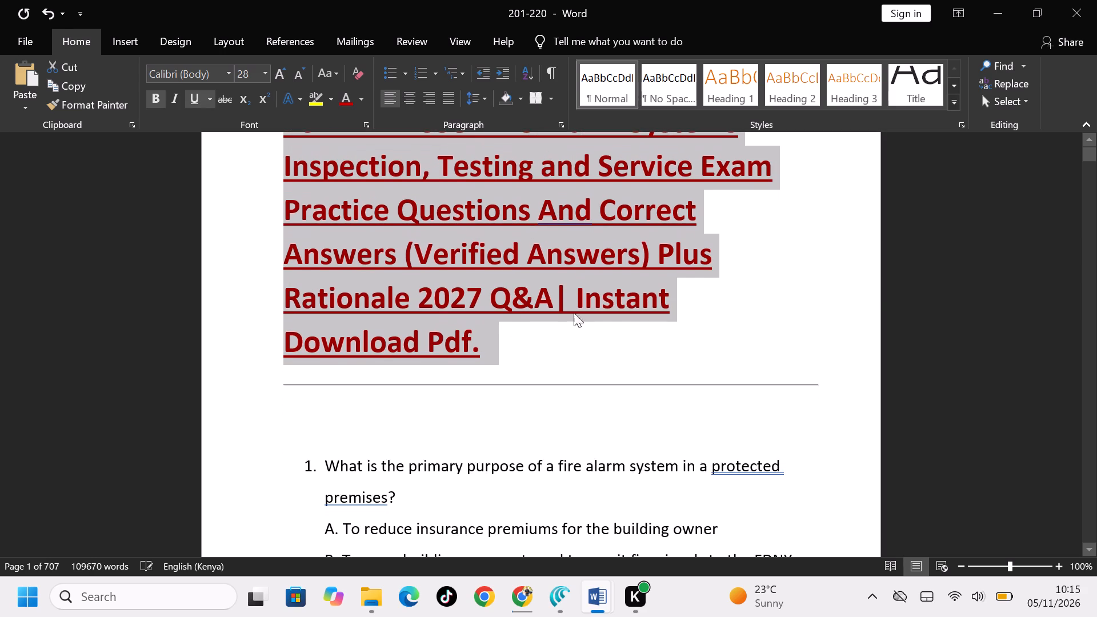
{"action": "key", "text": "ctrl+f"}
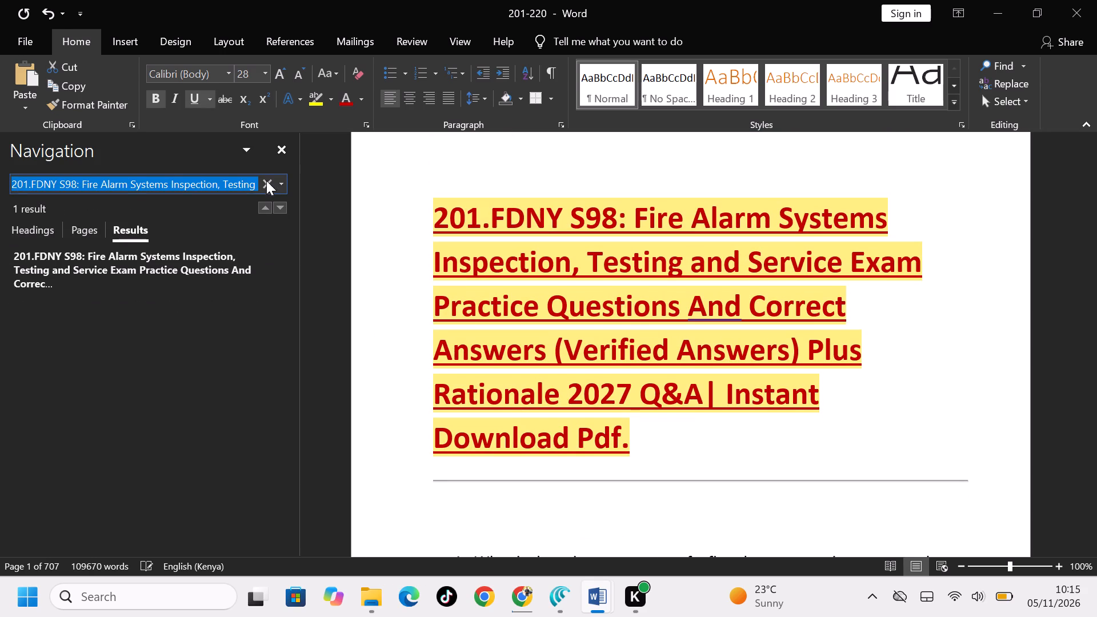
{"action": "left_click", "coordinate": [263, 182]}
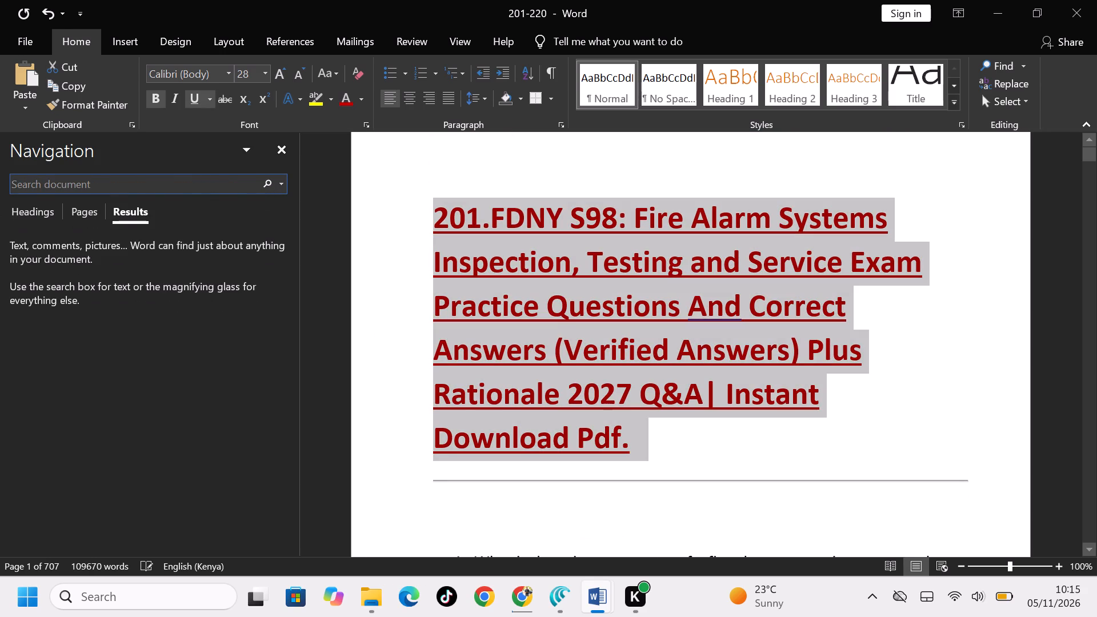
{"action": "left_click", "coordinate": [238, 189]}
{"action": "type", "text": "20"}
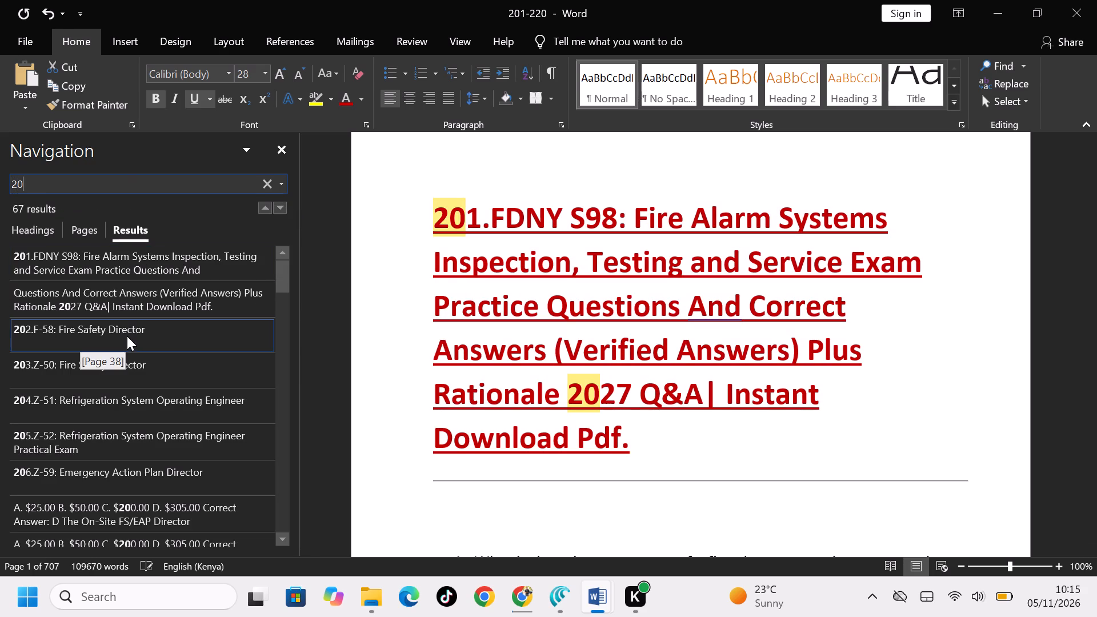
{"action": "left_click", "coordinate": [176, 327]}
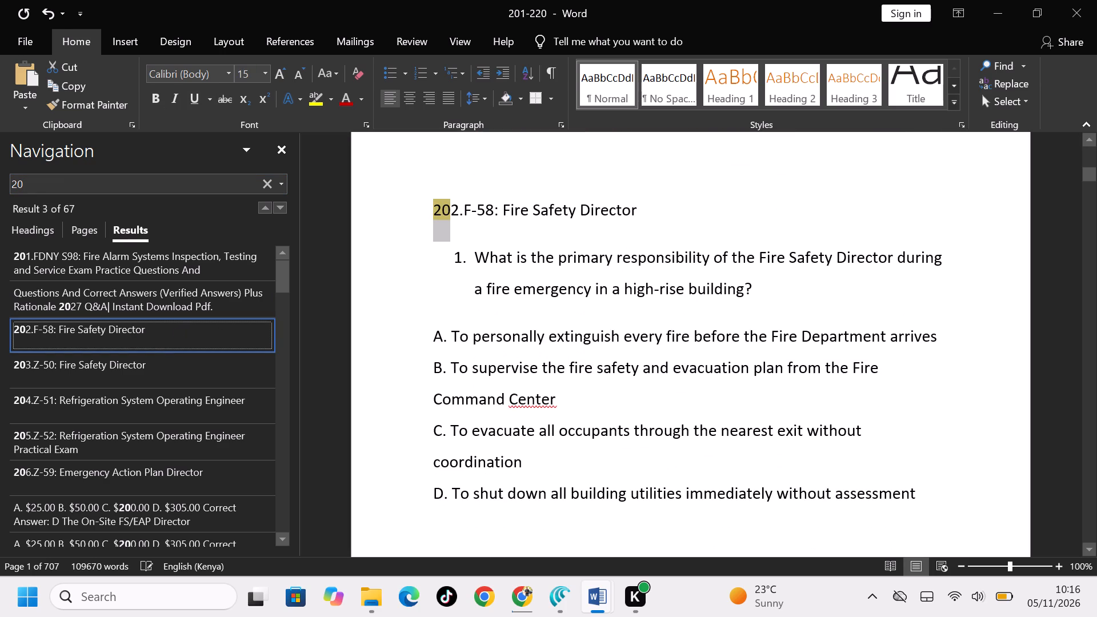
{"action": "left_click", "coordinate": [656, 222]}
{"action": "key", "text": "ctrl+v"}
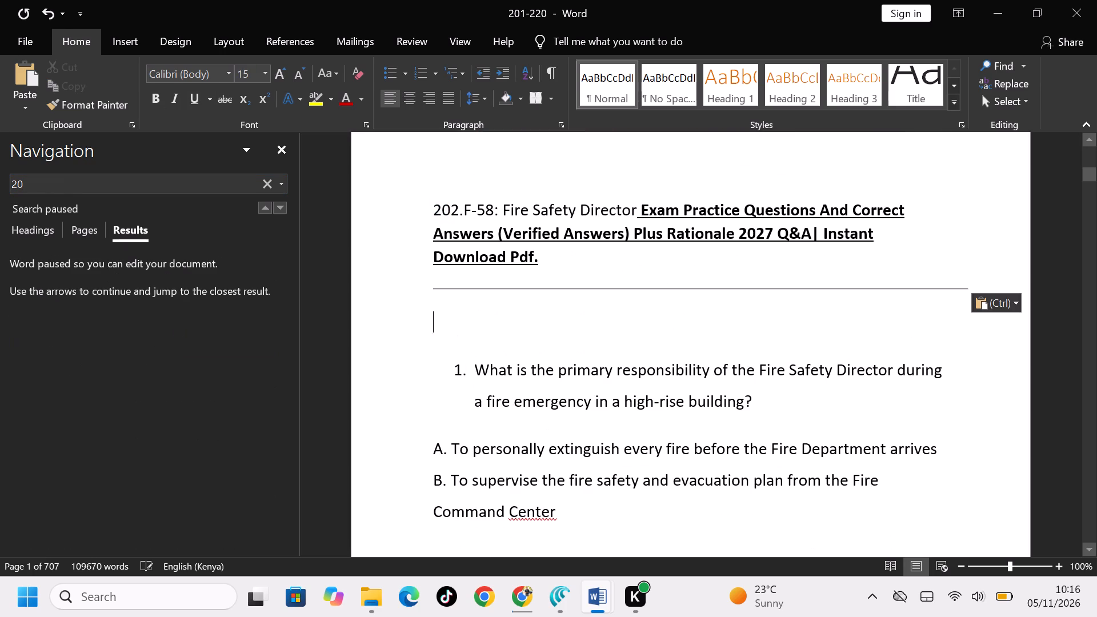
Make the entire exam 202 title bold and underlined, from 202.F-58 through Instant Download Pdf.
{"action": "left_click_drag", "start_coordinate": [584, 263], "coordinate": [583, 255]}
{"action": "left_click", "coordinate": [583, 255]}
{"action": "left_click_drag", "start_coordinate": [583, 255], "coordinate": [420, 198]}
{"action": "scroll", "coordinate": [538, 237], "scroll_direction": "left", "scroll_amount": 1}
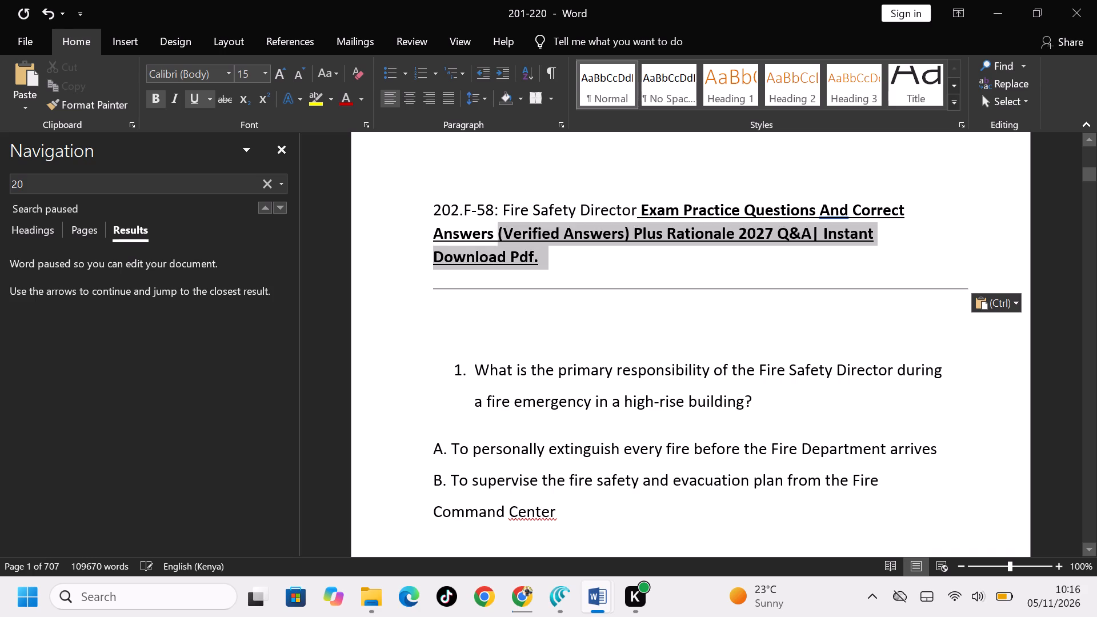
{"action": "scroll", "coordinate": [420, 198], "scroll_direction": "left", "scroll_amount": 1}
{"action": "left_click_drag", "start_coordinate": [420, 198], "coordinate": [395, 207]}
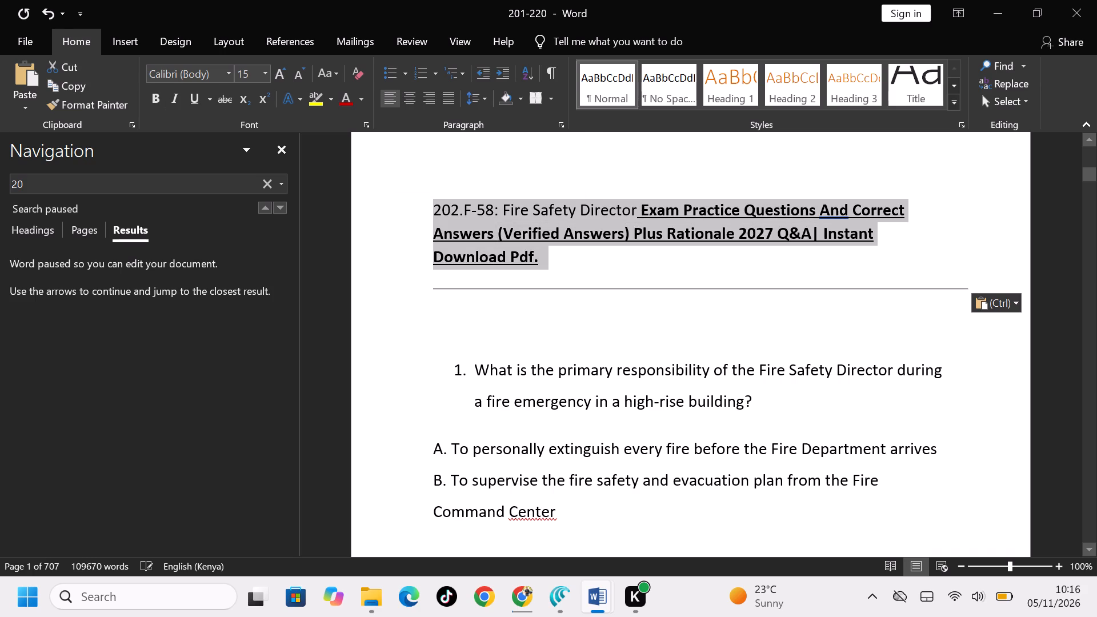
{"action": "key", "text": "ctrl+b"}
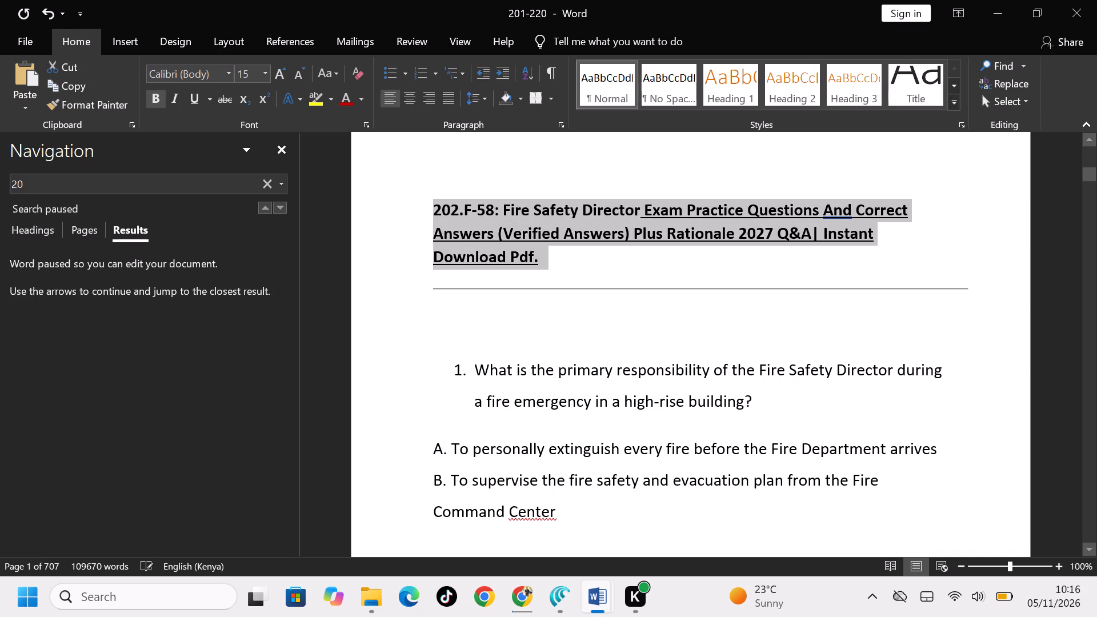
{"action": "key", "text": "ctrl+u"}
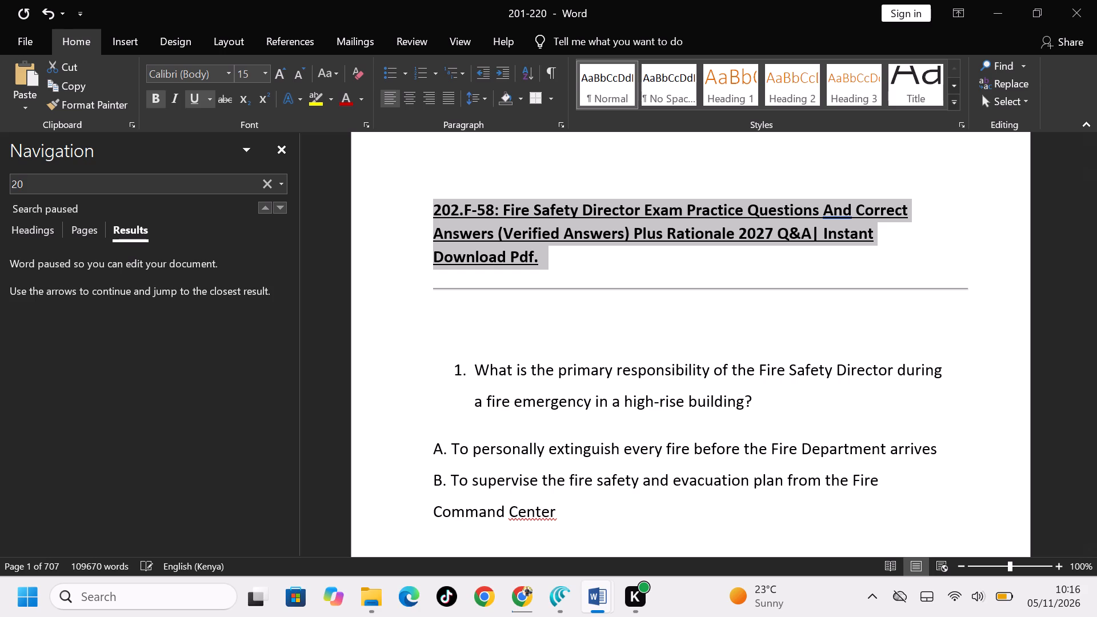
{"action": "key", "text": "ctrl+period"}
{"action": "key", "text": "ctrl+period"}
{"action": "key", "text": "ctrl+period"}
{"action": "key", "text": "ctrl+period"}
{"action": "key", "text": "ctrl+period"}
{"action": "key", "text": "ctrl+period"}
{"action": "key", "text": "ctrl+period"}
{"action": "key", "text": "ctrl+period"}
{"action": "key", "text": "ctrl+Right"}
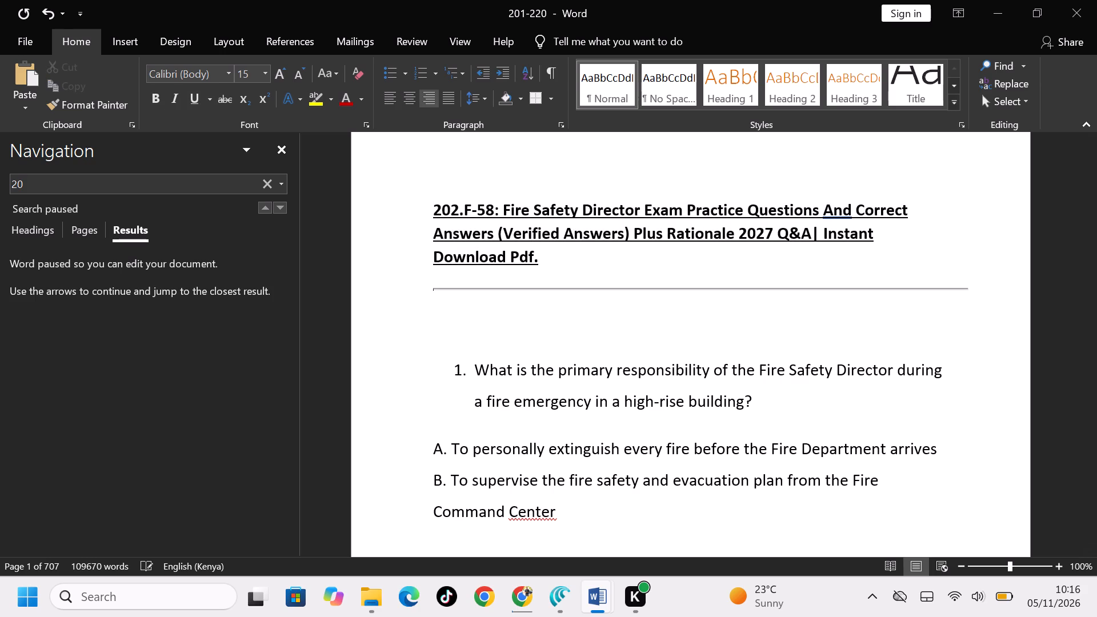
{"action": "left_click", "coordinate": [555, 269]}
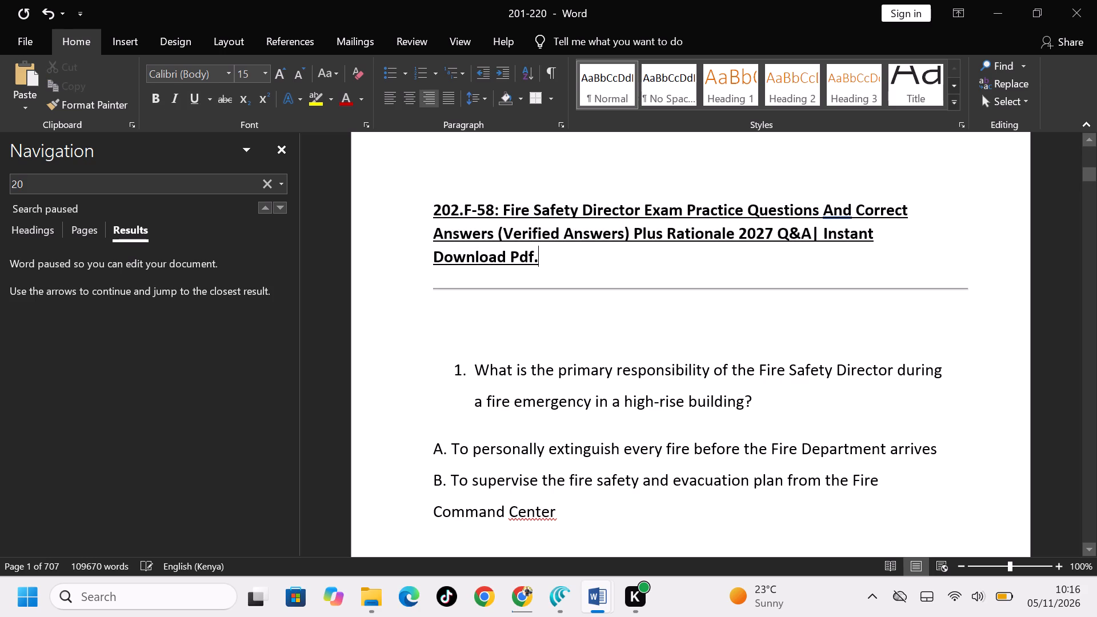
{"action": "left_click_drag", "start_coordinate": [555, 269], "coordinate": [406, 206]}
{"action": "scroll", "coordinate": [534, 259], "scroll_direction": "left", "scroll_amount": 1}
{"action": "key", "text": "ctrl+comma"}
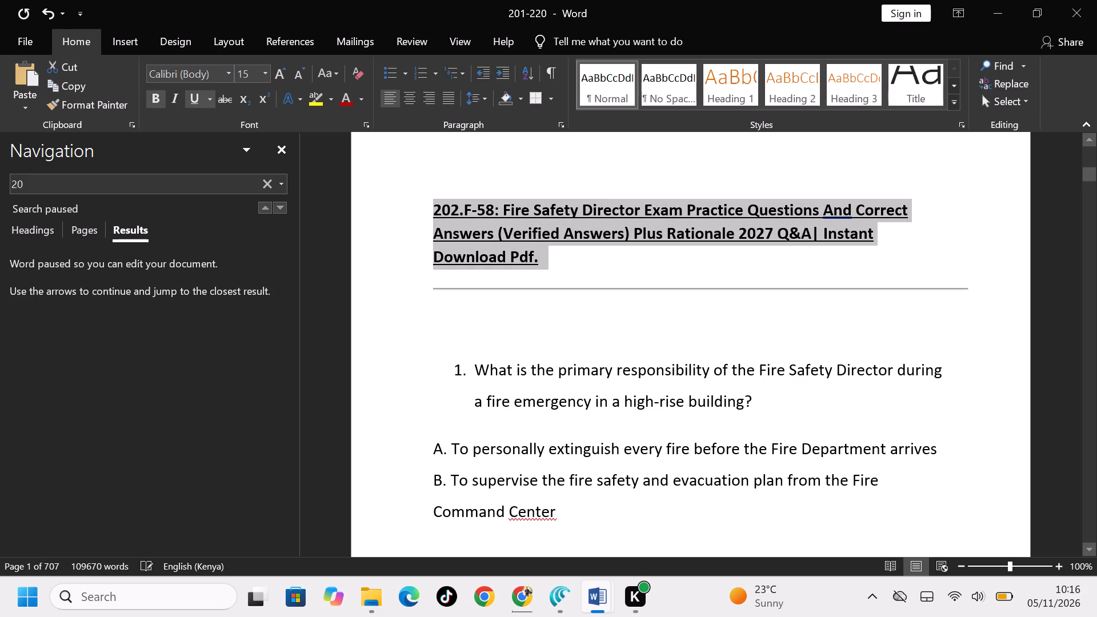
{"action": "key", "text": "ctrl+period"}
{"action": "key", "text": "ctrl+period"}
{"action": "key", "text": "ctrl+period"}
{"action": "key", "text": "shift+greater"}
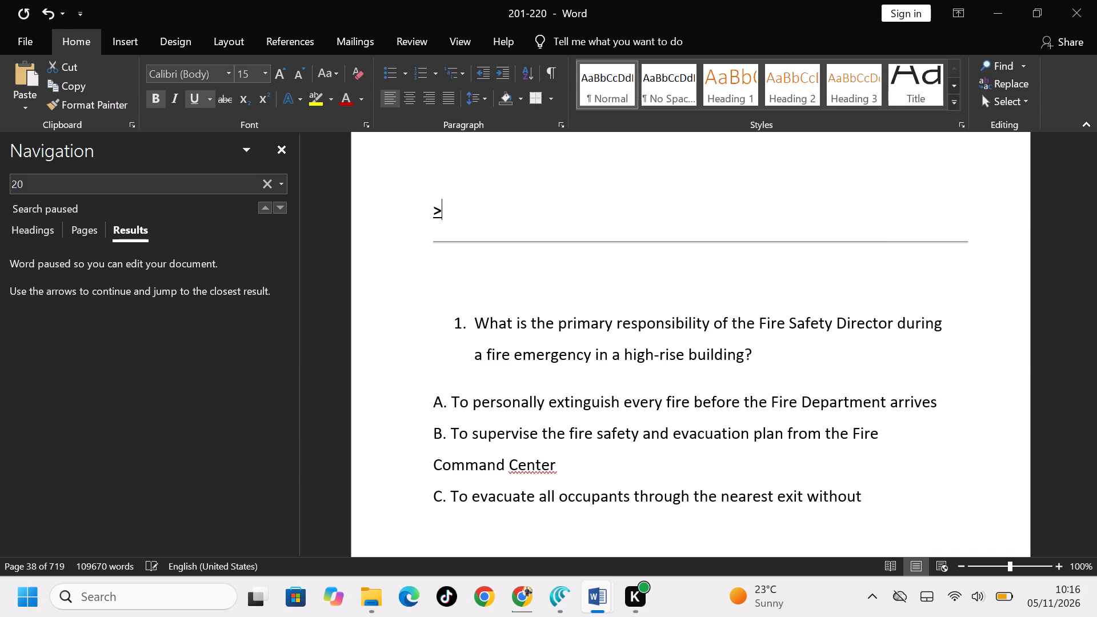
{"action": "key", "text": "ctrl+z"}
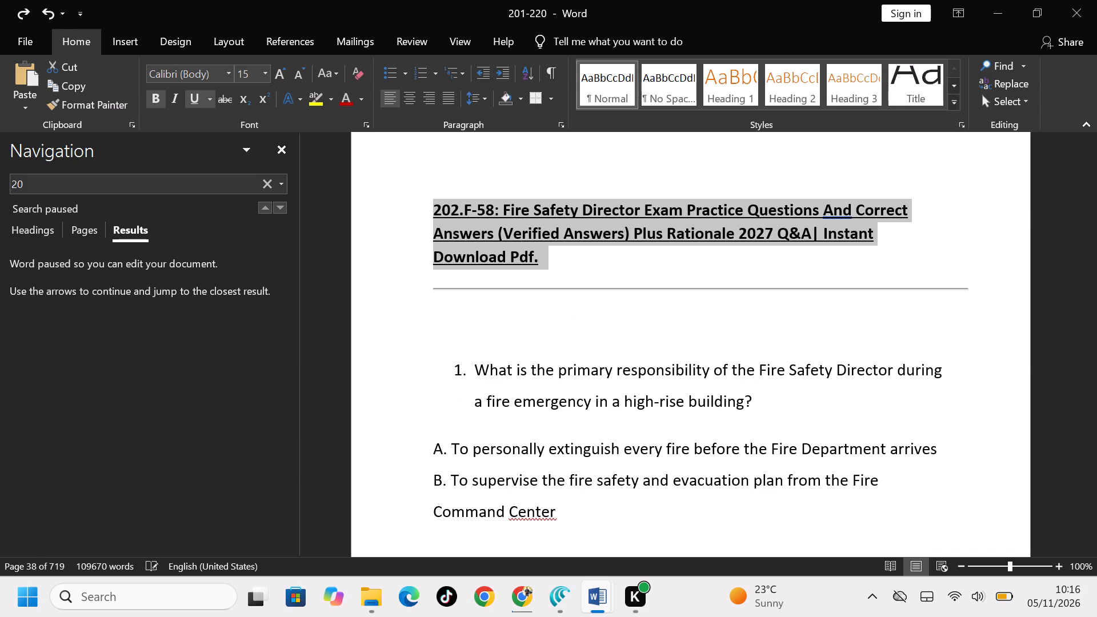
Format the entire exam 202 title, from 202.F-58 through Instant Download Pdf., at font size 28 in dark red.
{"action": "key", "text": "ctrl+shift+period"}
{"action": "key", "text": "ctrl+shift+period"}
{"action": "key", "text": "ctrl+shift+period"}
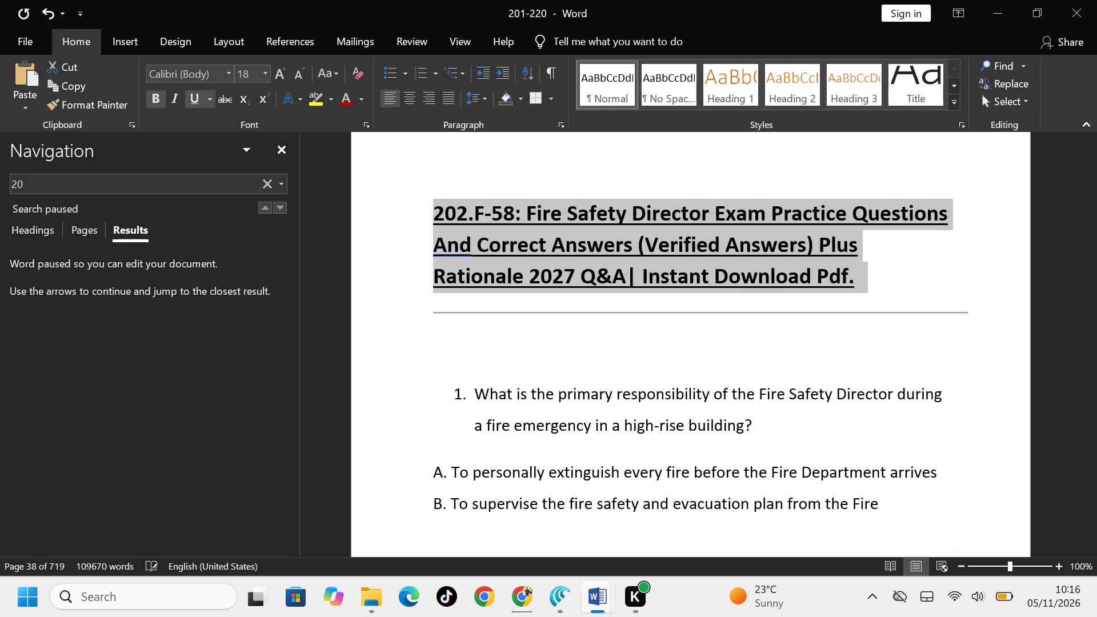
{"action": "key", "text": "ctrl+shift+period"}
{"action": "key", "text": "ctrl+shift+period"}
{"action": "key", "text": "ctrl+shift+period"}
{"action": "key", "text": "ctrl+shift+period"}
{"action": "key", "text": "ctrl+shift+period"}
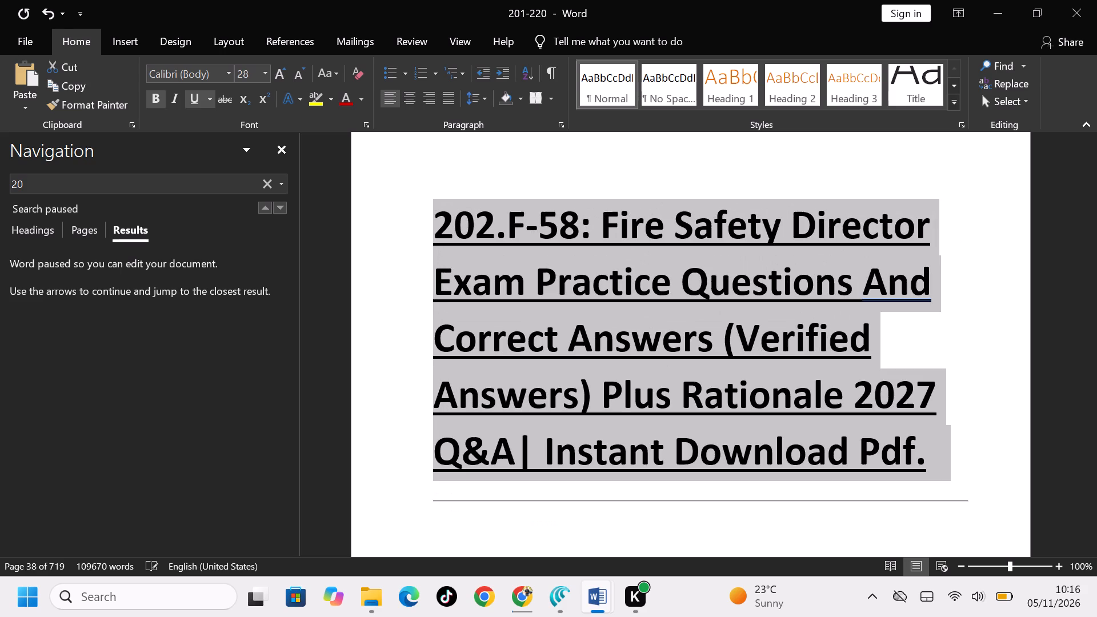
{"action": "key", "text": "ctrl+shift+comma"}
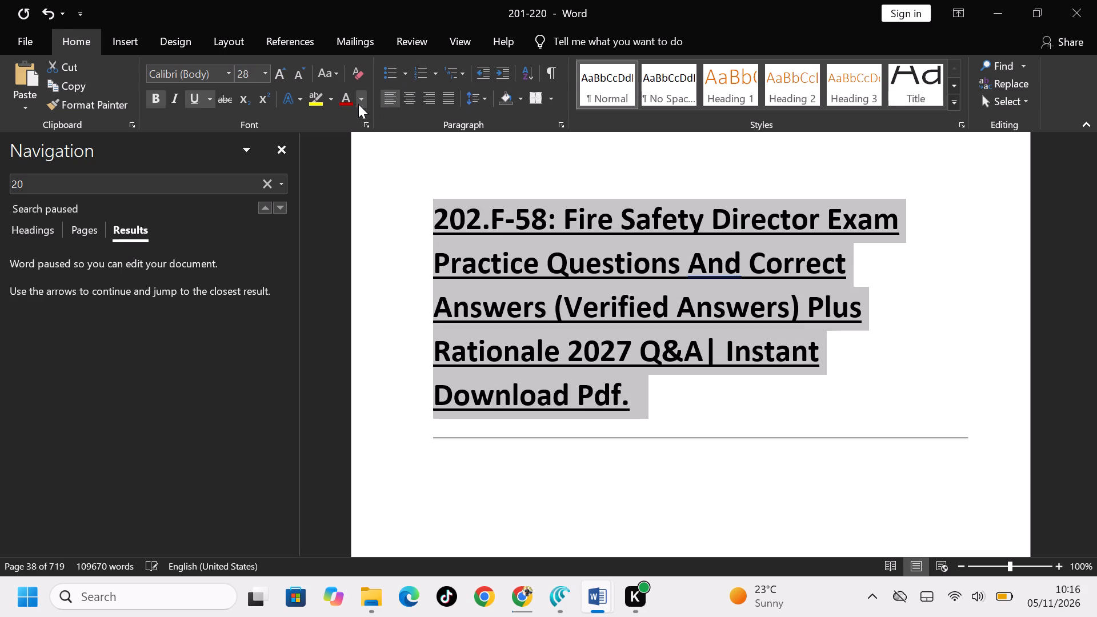
{"action": "left_click", "coordinate": [343, 99]}
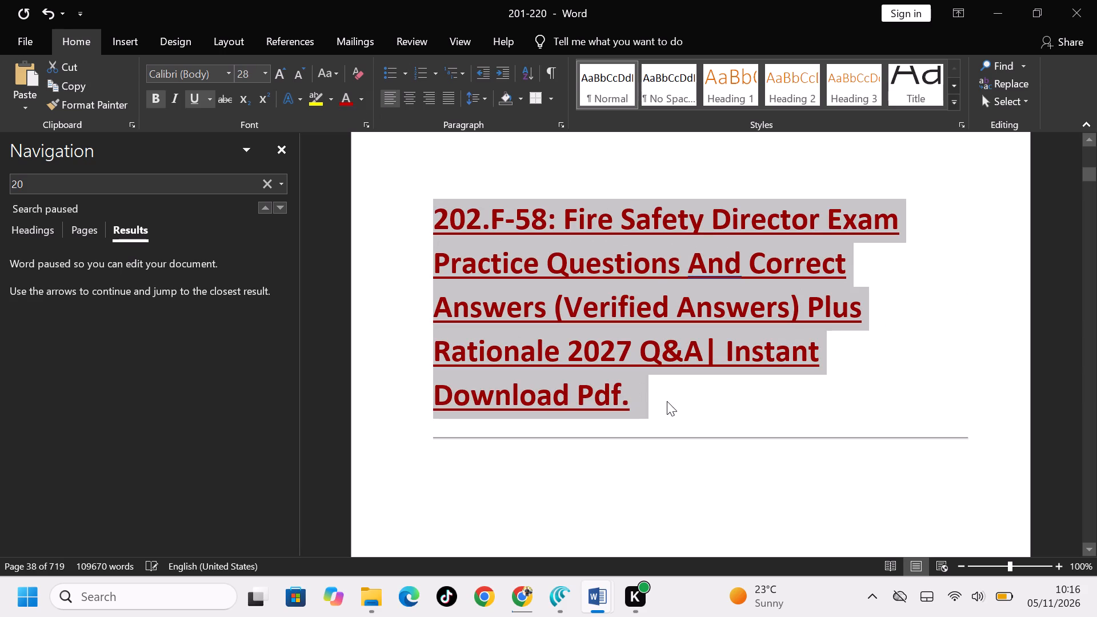
{"action": "left_click", "coordinate": [672, 403]}
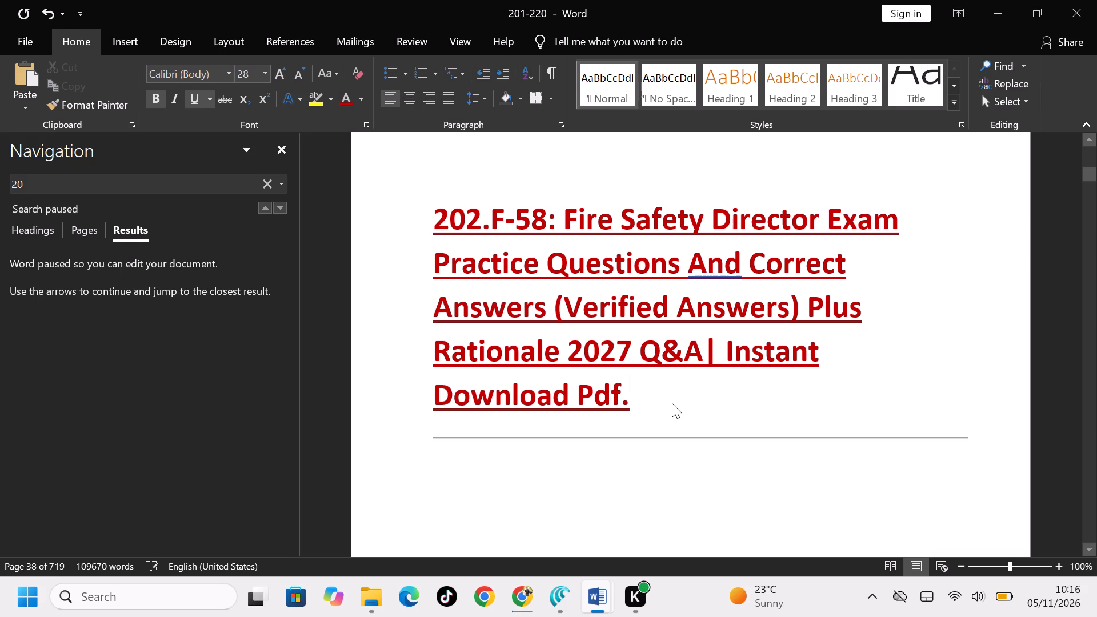
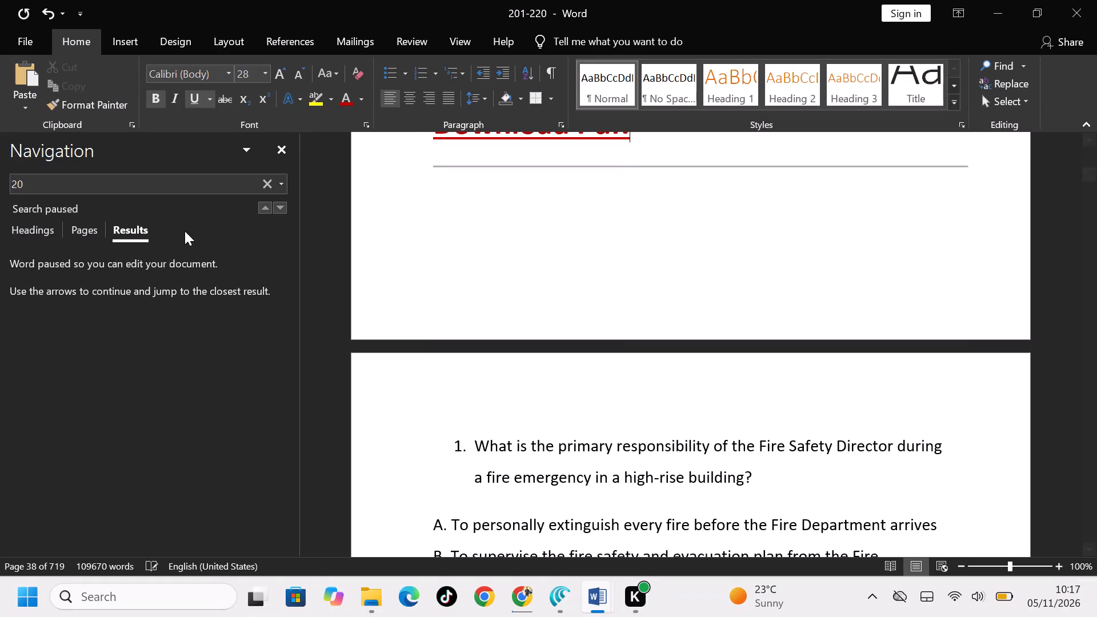
Go to the 203.Z-50: Fire Safety Director title, paste the copied q&a text after it and remove the extra blank line below.
{"action": "left_click", "coordinate": [283, 204]}
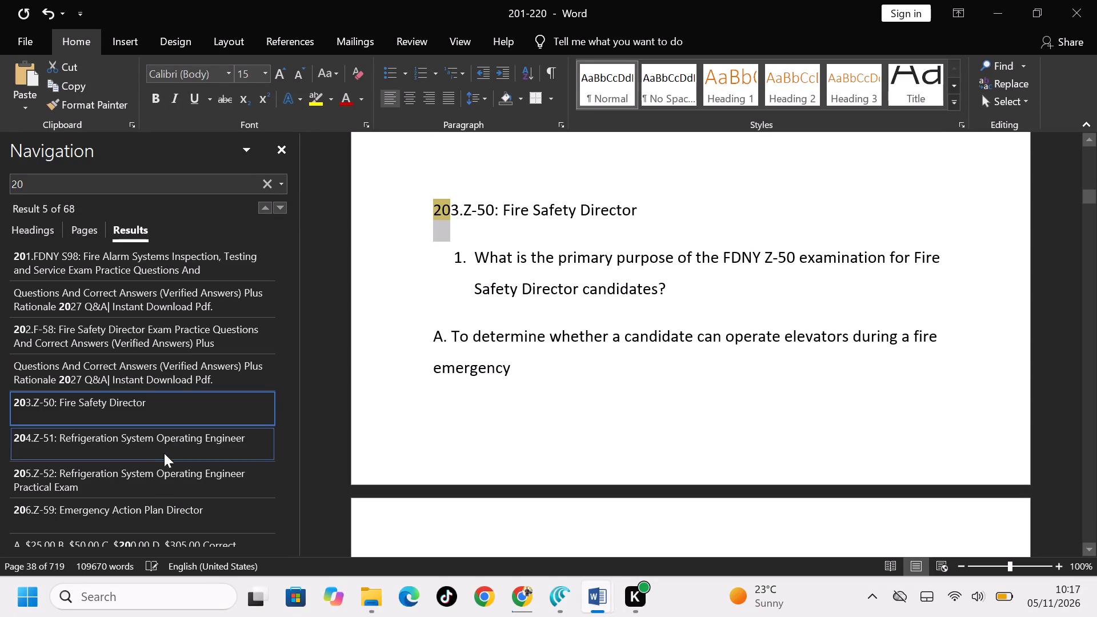
{"action": "left_click", "coordinate": [668, 203]}
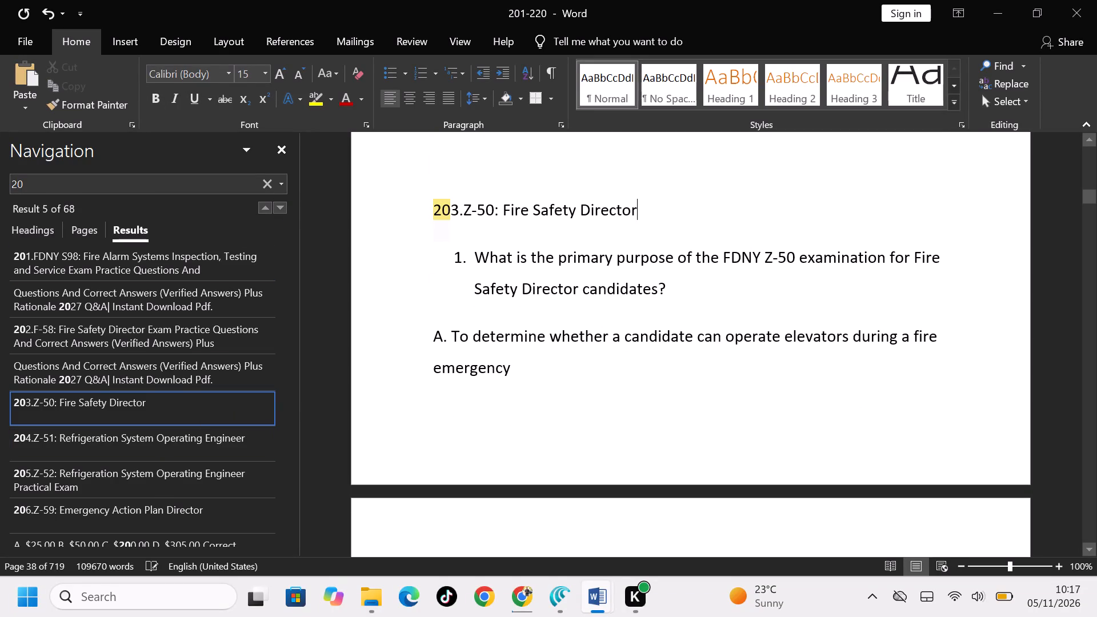
{"action": "key", "text": "ctrl+v"}
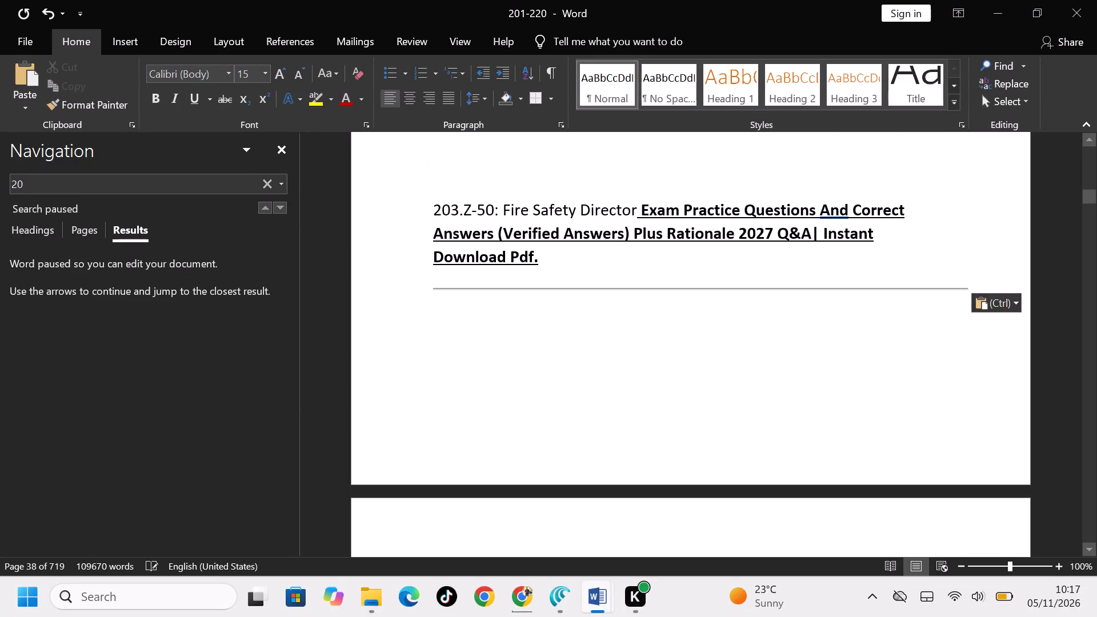
{"action": "key", "text": "Delete"}
Format the entire exam 203 title, from 203.Z-50 through Instant Download Pdf., at size 28, bold, underlined and dark red.
{"action": "left_click", "coordinate": [551, 252]}
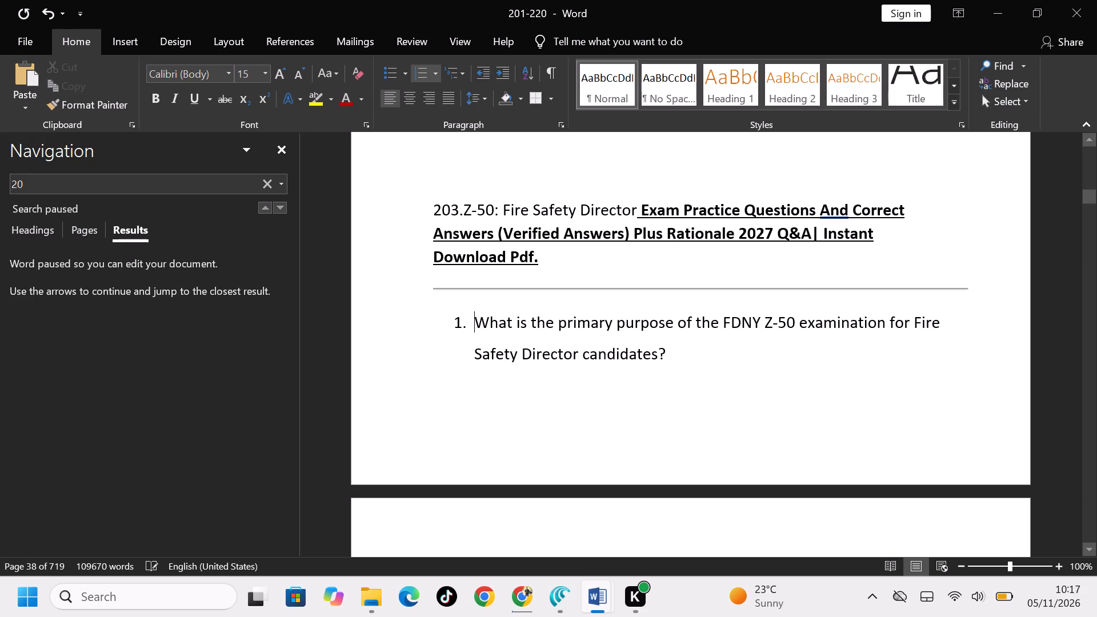
{"action": "left_click_drag", "start_coordinate": [551, 252], "coordinate": [478, 218]}
{"action": "scroll", "coordinate": [551, 252], "scroll_direction": "left", "scroll_amount": 1}
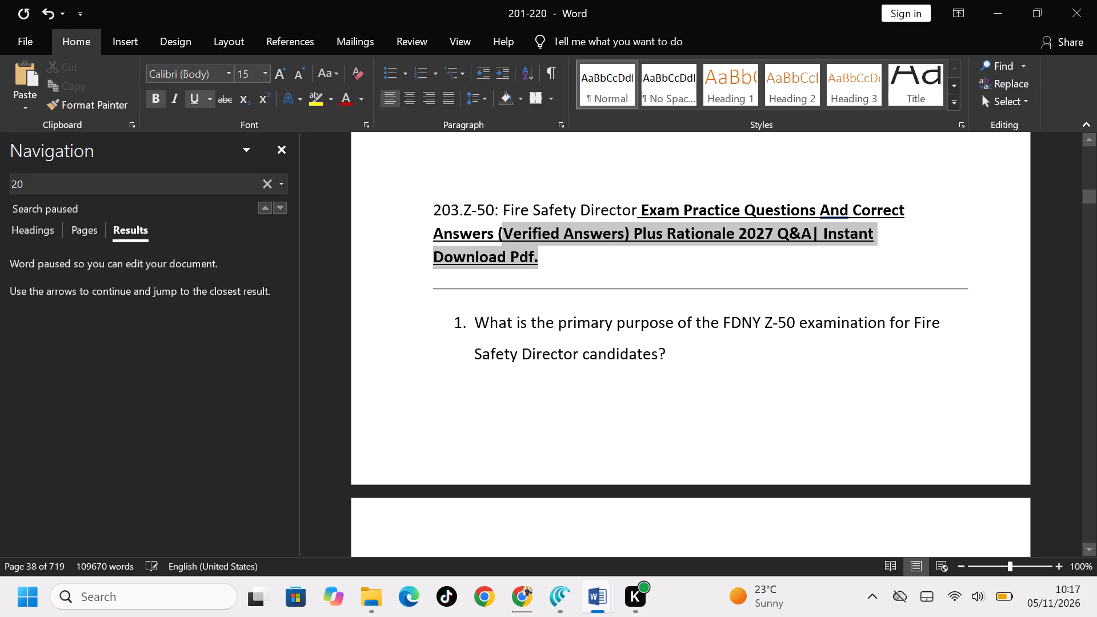
{"action": "scroll", "coordinate": [478, 218], "scroll_direction": "left", "scroll_amount": 1}
{"action": "left_click_drag", "start_coordinate": [478, 218], "coordinate": [425, 207]}
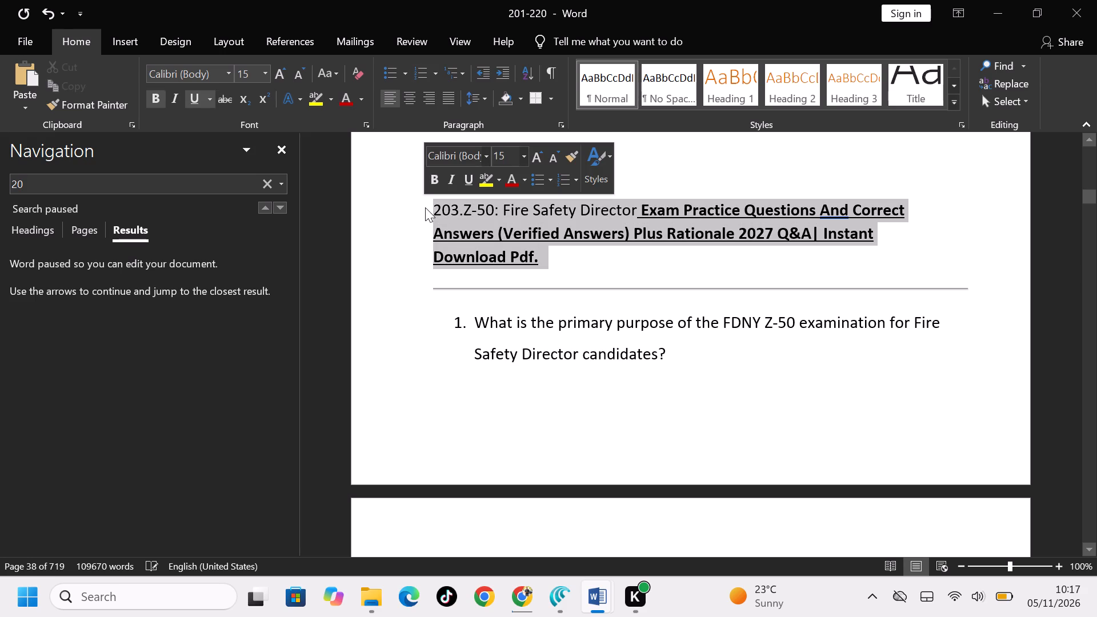
{"action": "key", "text": "ctrl+shift+period"}
{"action": "key", "text": "ctrl+shift+period"}
{"action": "key", "text": "ctrl+shift+period"}
{"action": "key", "text": "ctrl+shift+period"}
{"action": "key", "text": "ctrl+shift+period"}
{"action": "key", "text": "ctrl+shift+period"}
{"action": "key", "text": "ctrl+shift+period"}
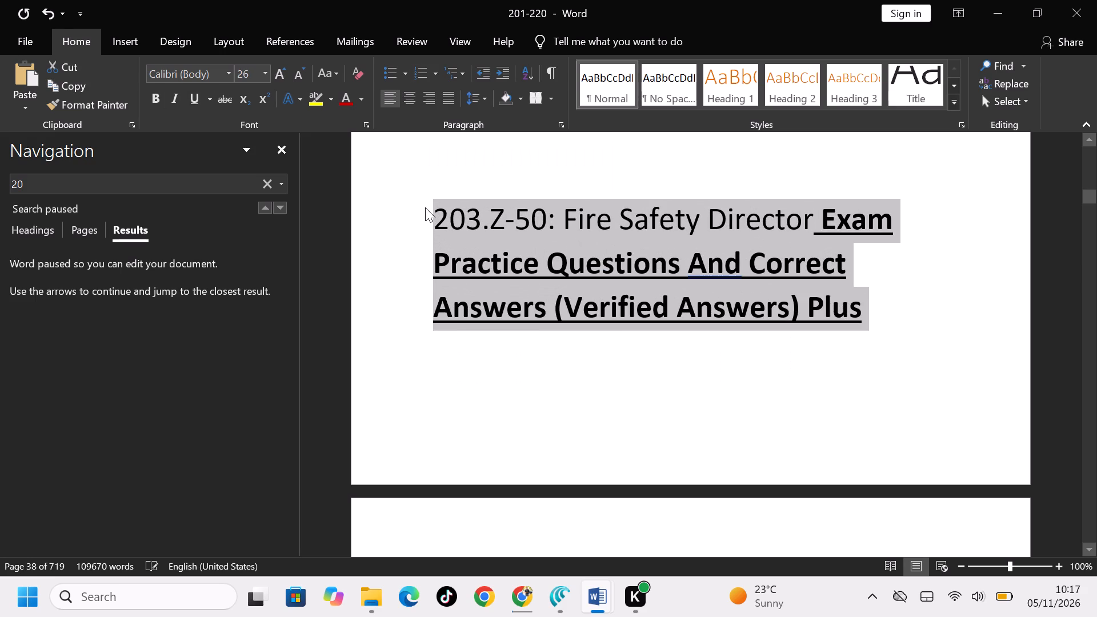
{"action": "key", "text": "ctrl+b"}
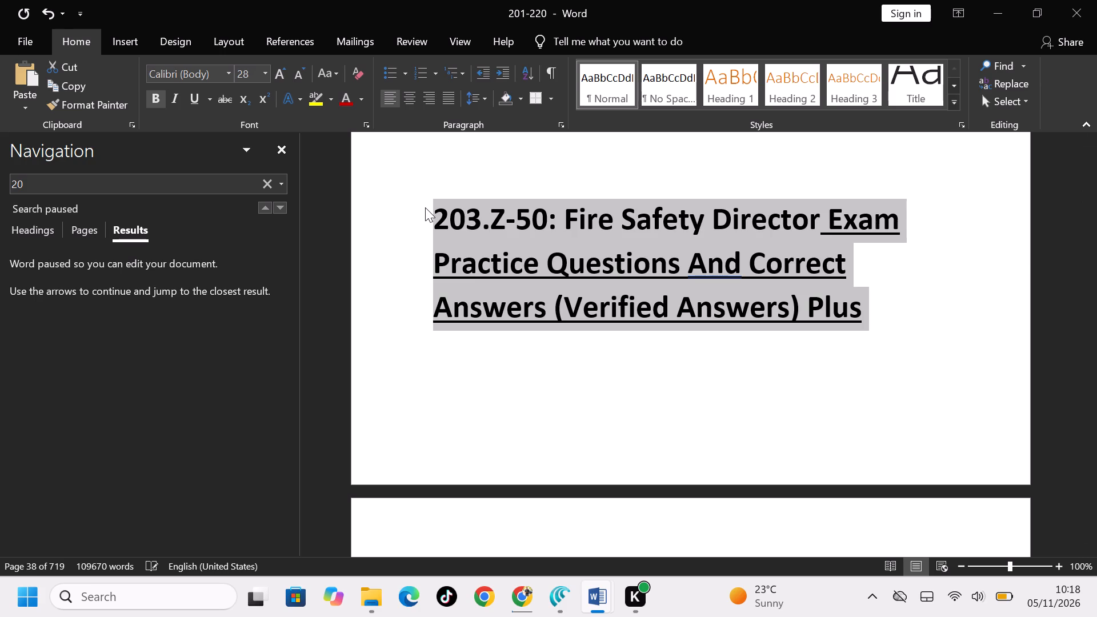
{"action": "key", "text": "ctrl+u"}
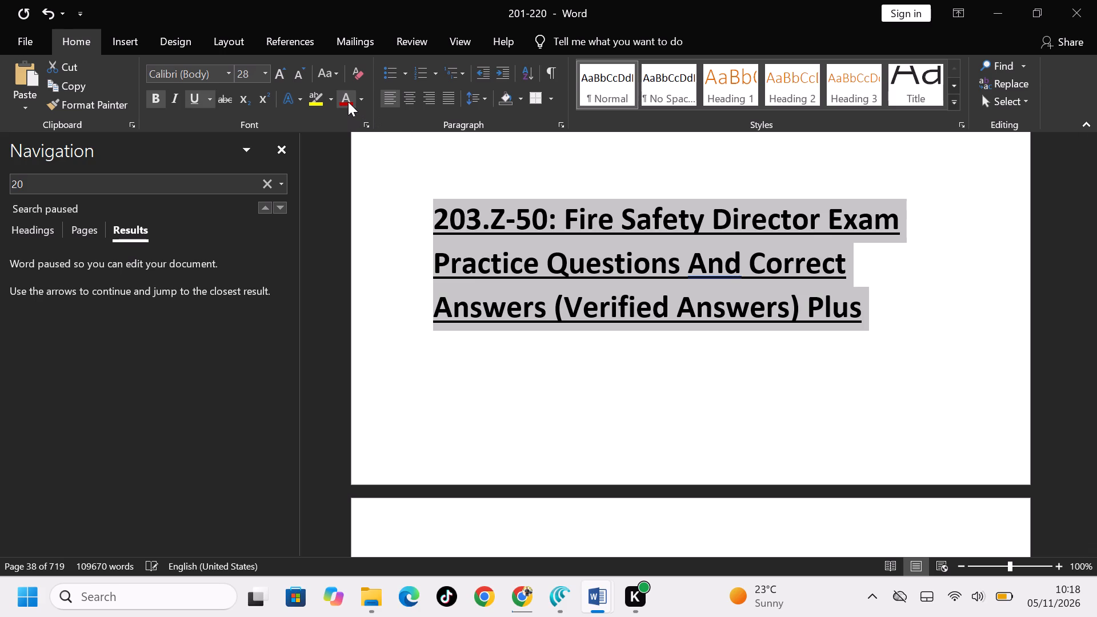
{"action": "left_click", "coordinate": [348, 102]}
Go to the 204.Z-51: Refrigeration System Operating Engineer title and paste the copied q&a text after it.
{"action": "left_click", "coordinate": [278, 211]}
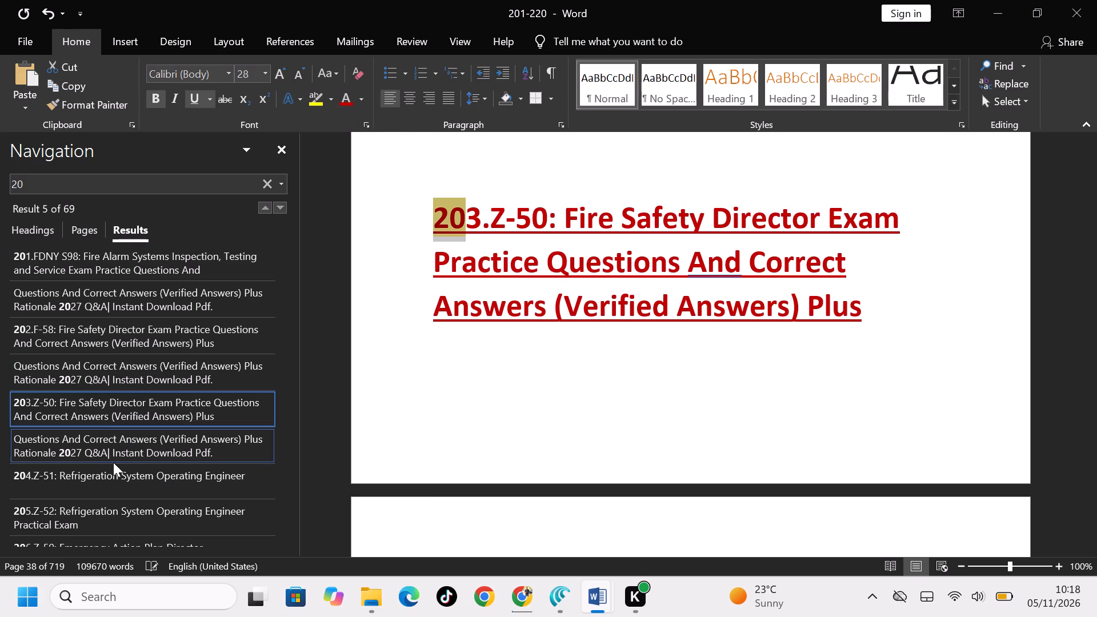
{"action": "left_click", "coordinate": [108, 472]}
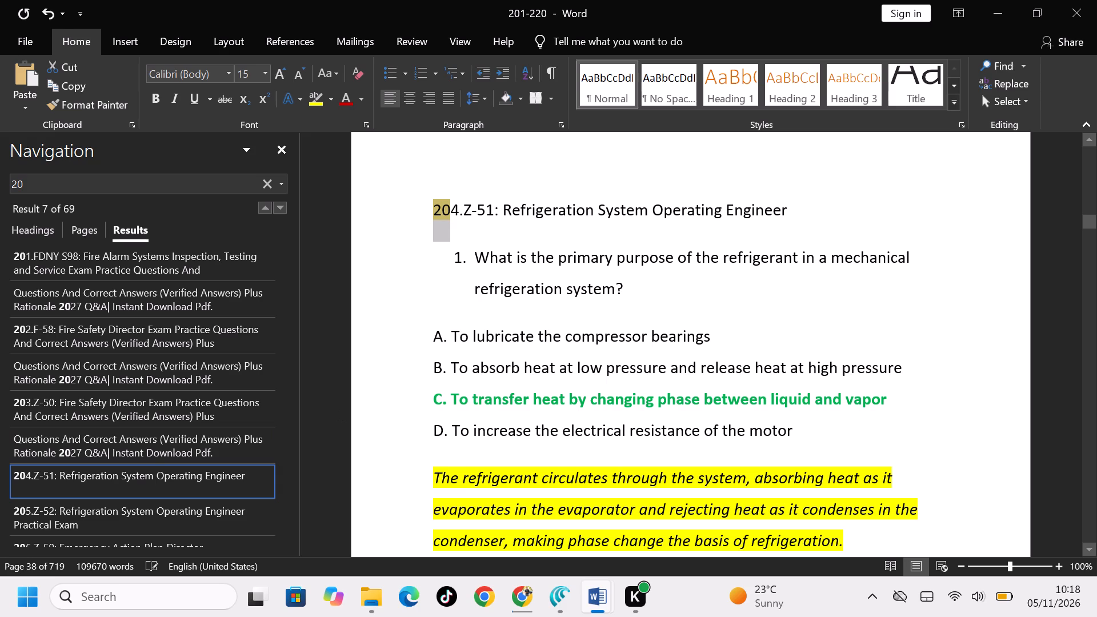
{"action": "left_click", "coordinate": [826, 222]}
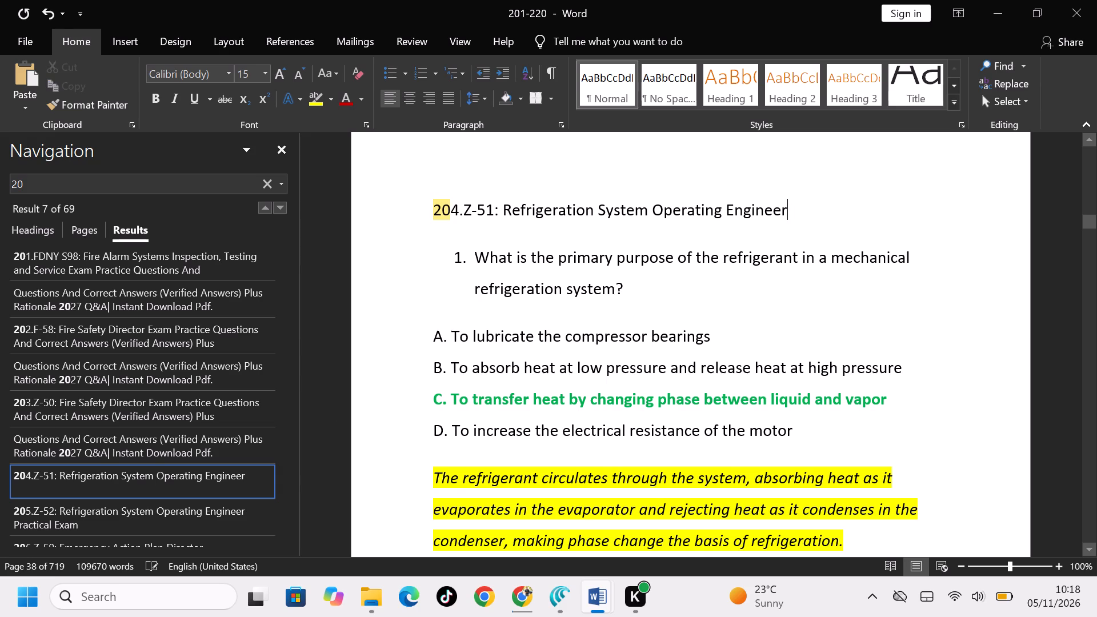
{"action": "key", "text": "ctrl+v"}
Format the entire exam 204 title, from 204.Z-51 through Instant Download Pdf., at size 28, bold, underlined and dark red.
{"action": "left_click", "coordinate": [662, 280]}
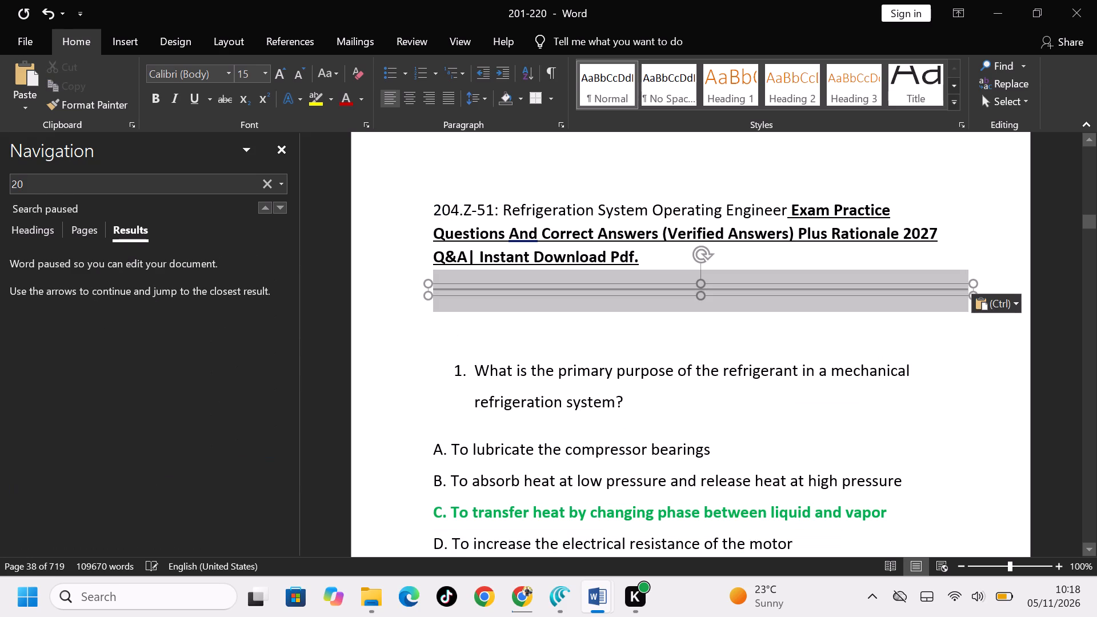
{"action": "left_click", "coordinate": [659, 261]}
{"action": "left_click_drag", "start_coordinate": [659, 261], "coordinate": [568, 237]}
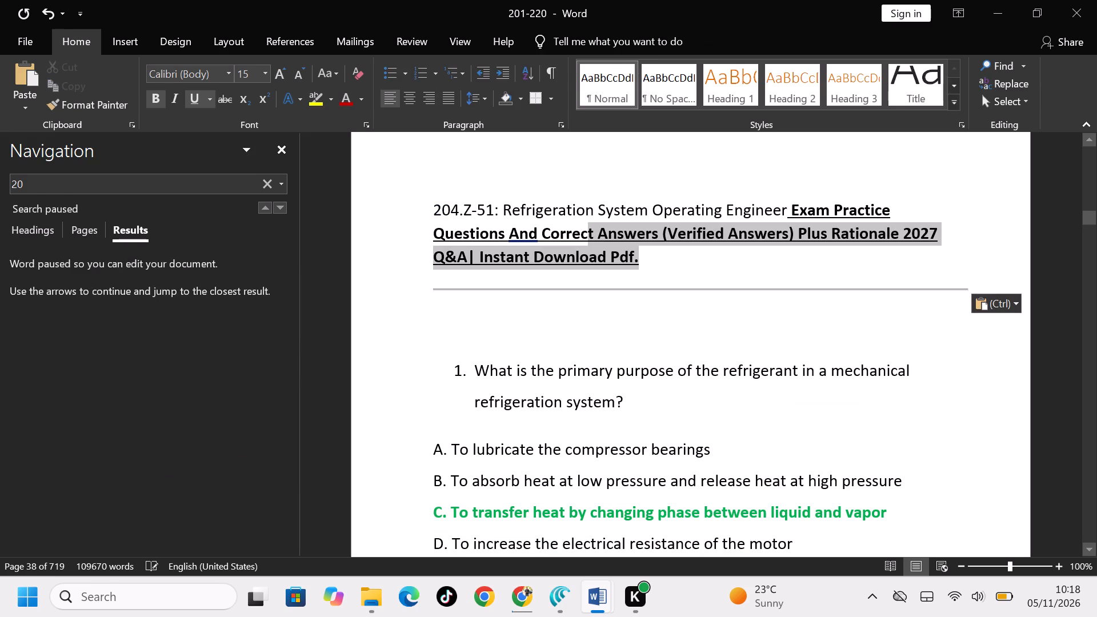
{"action": "left_click_drag", "start_coordinate": [568, 237], "coordinate": [422, 206]}
{"action": "key", "text": "ctrl+shift+period"}
{"action": "key", "text": "ctrl+shift+period"}
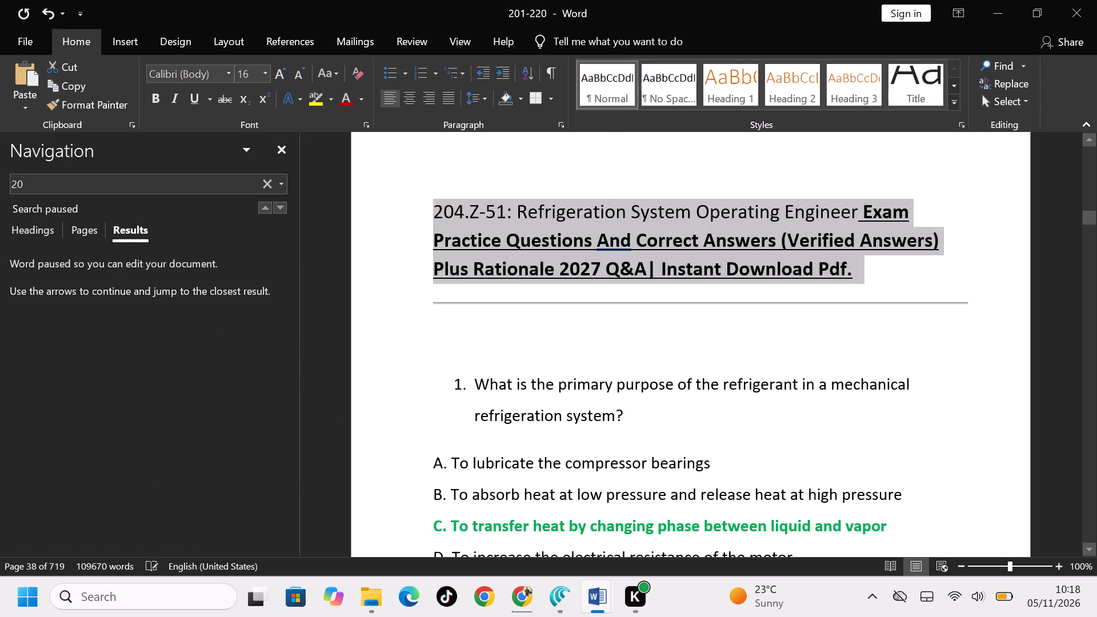
{"action": "key", "text": "ctrl+shift+period"}
{"action": "key", "text": "ctrl+shift+period"}
{"action": "key", "text": "ctrl+shift+period"}
{"action": "key", "text": "ctrl+shift+period"}
{"action": "key", "text": "ctrl+shift+period"}
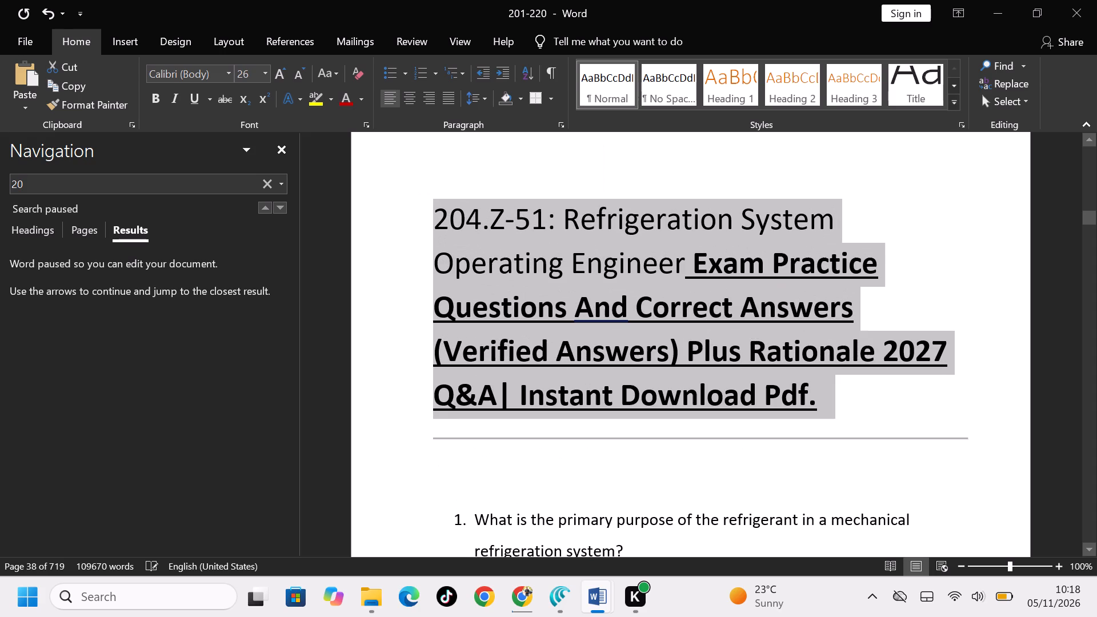
{"action": "key", "text": "ctrl+b"}
{"action": "key", "text": "ctrl+u"}
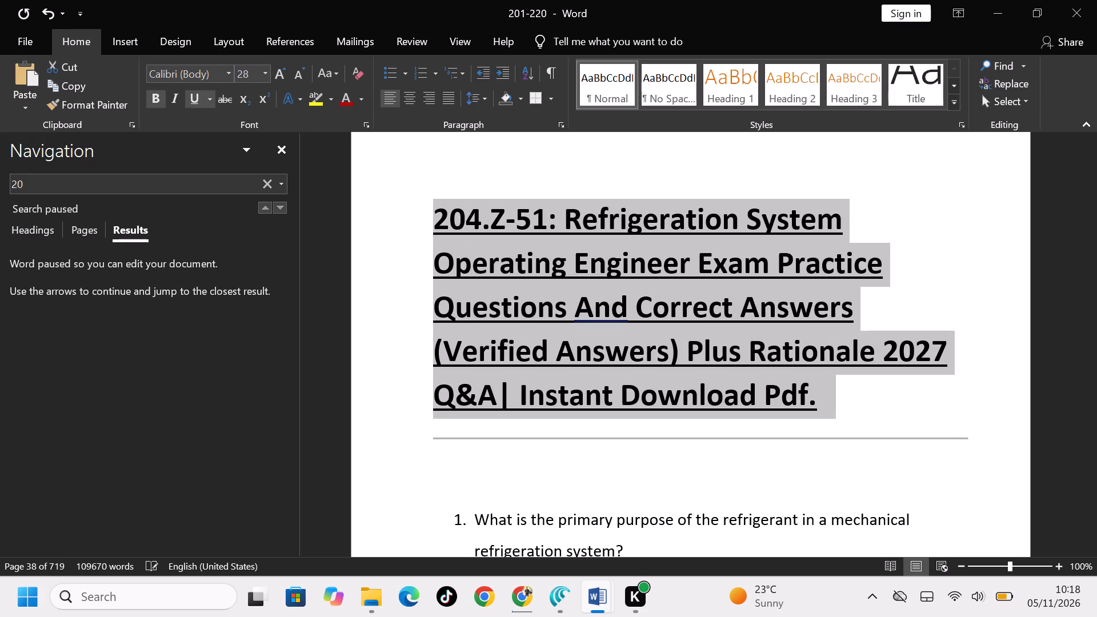
{"action": "left_click", "coordinate": [345, 102]}
Go to the 205.Z-52: Refrigeration System Operating Engineer Practical Exam title and replace its last word, Exam, with the copied q&a text.
{"action": "left_click", "coordinate": [279, 203]}
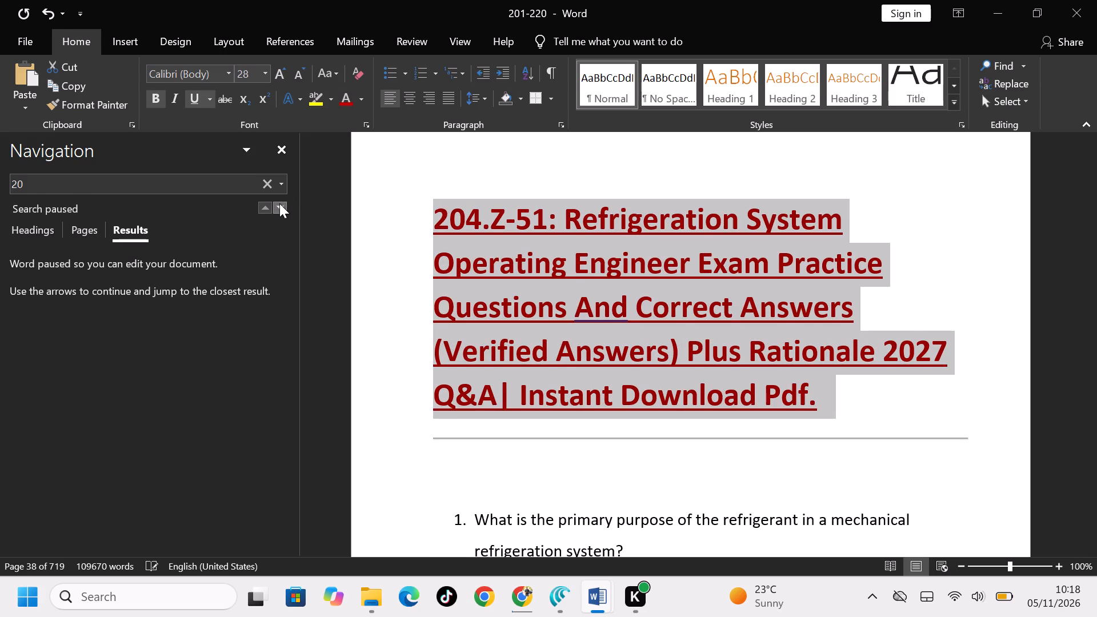
{"action": "left_click", "coordinate": [279, 203]}
{"action": "left_click", "coordinate": [279, 203]}
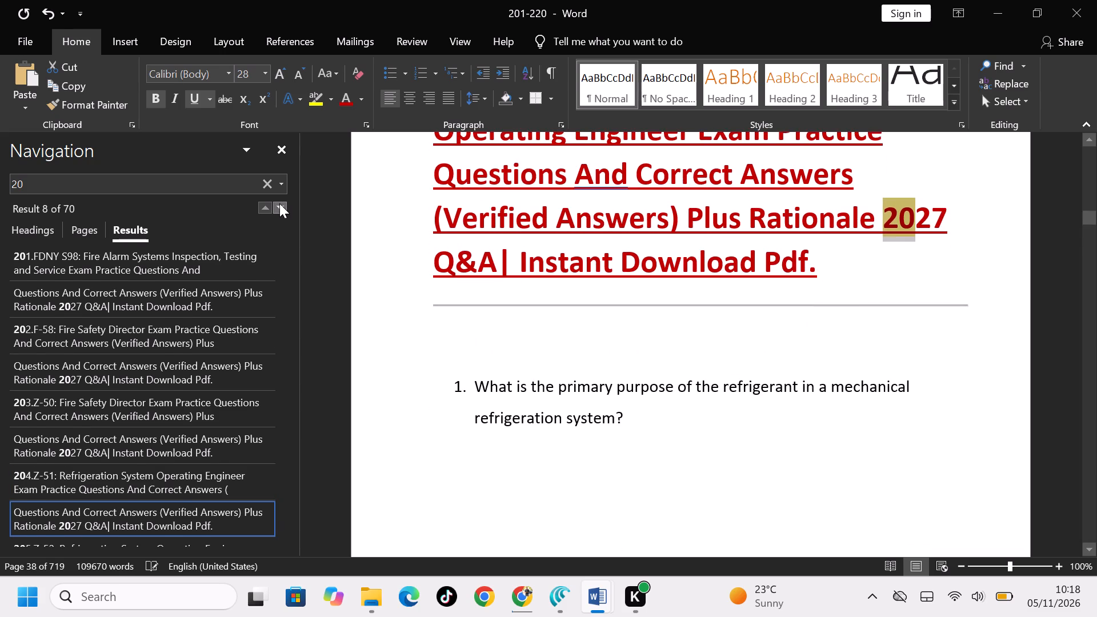
{"action": "double_click", "coordinate": [879, 203]}
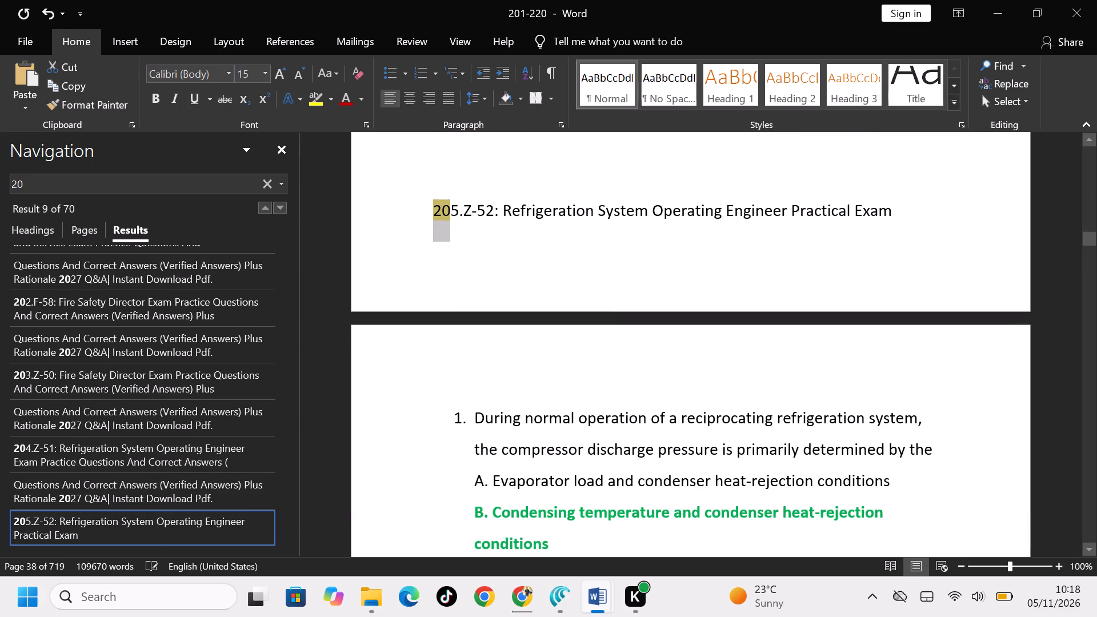
{"action": "key", "text": "ctrl+v"}
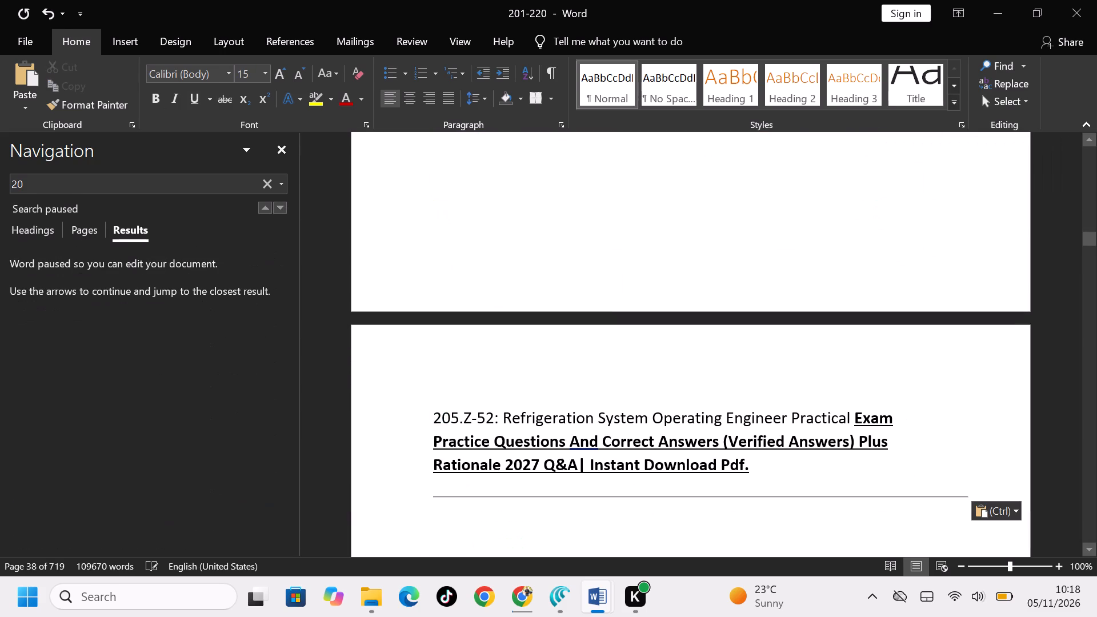
Format the entire exam 205 title, from 205.Z-52 through Instant Download Pdf., at size 28, bold, underlined and dark red.
{"action": "scroll", "coordinate": [781, 408], "scroll_direction": "down", "scroll_amount": 1}
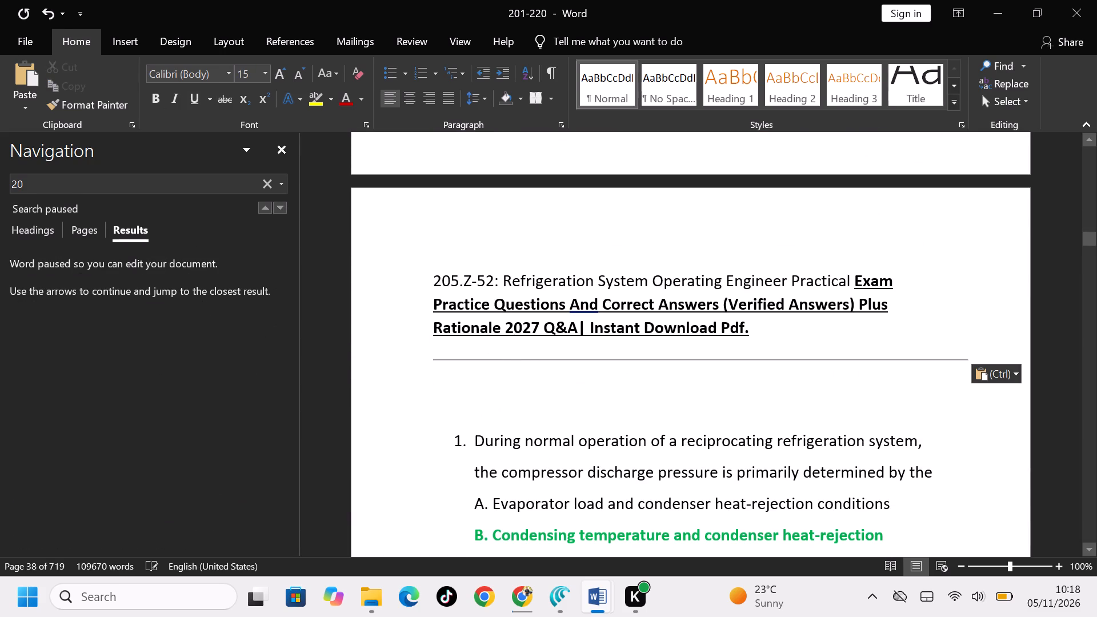
{"action": "left_click", "coordinate": [762, 333]}
{"action": "left_click_drag", "start_coordinate": [762, 333], "coordinate": [431, 281]}
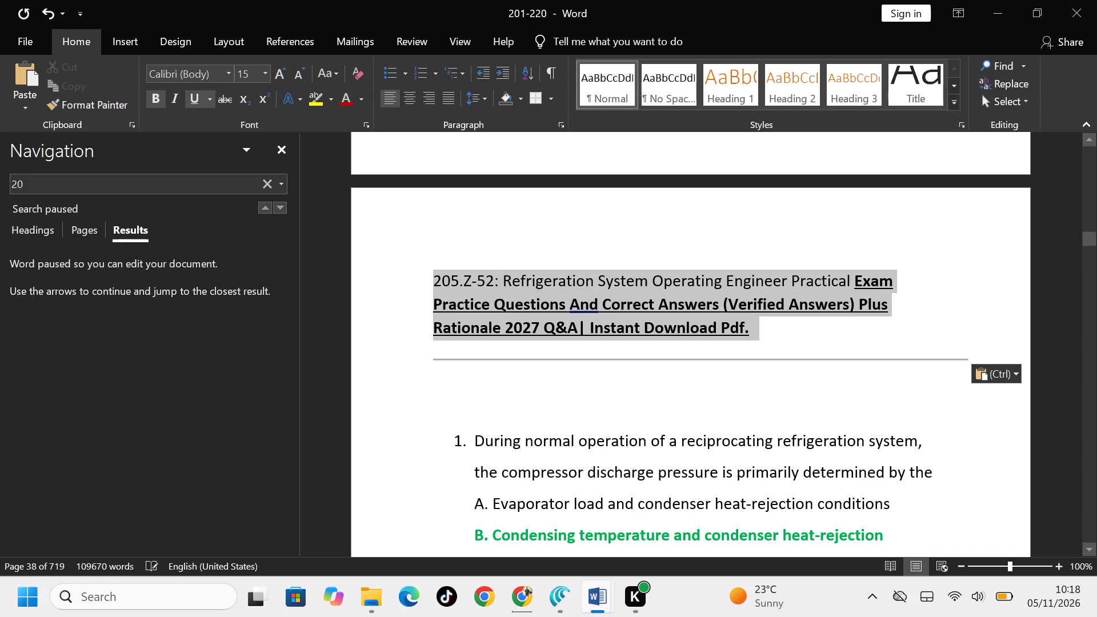
{"action": "left_click_drag", "start_coordinate": [431, 281], "coordinate": [417, 273]}
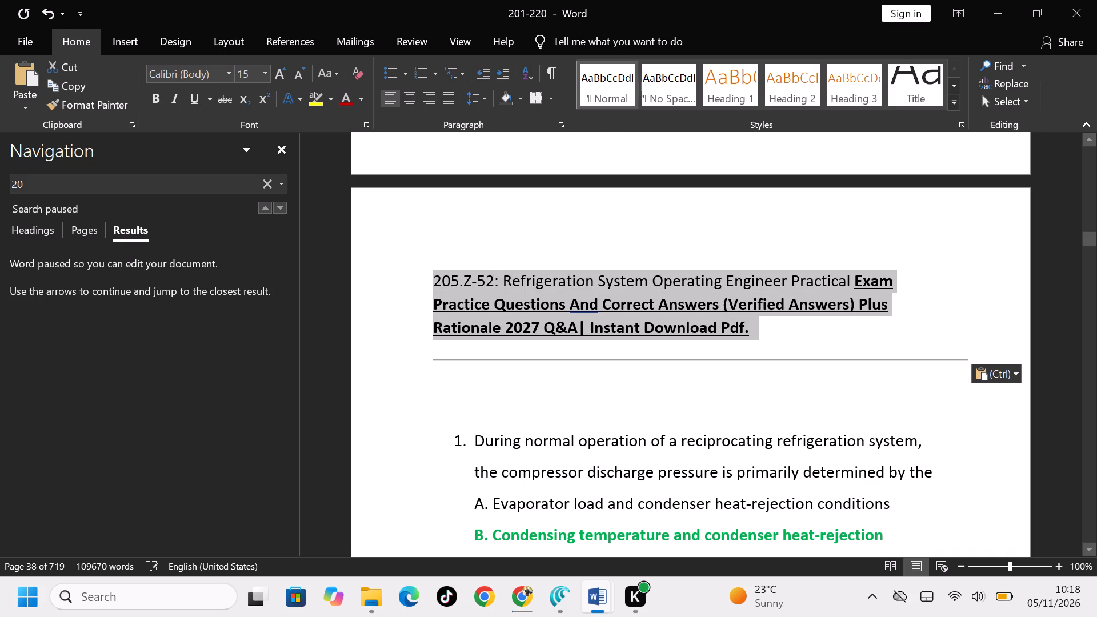
{"action": "key", "text": "ctrl+shift+period"}
{"action": "key", "text": "ctrl+shift+period"}
{"action": "key", "text": "ctrl+shift+period"}
{"action": "key", "text": "ctrl+shift+period"}
{"action": "key", "text": "ctrl+shift+period"}
{"action": "key", "text": "ctrl+shift+period"}
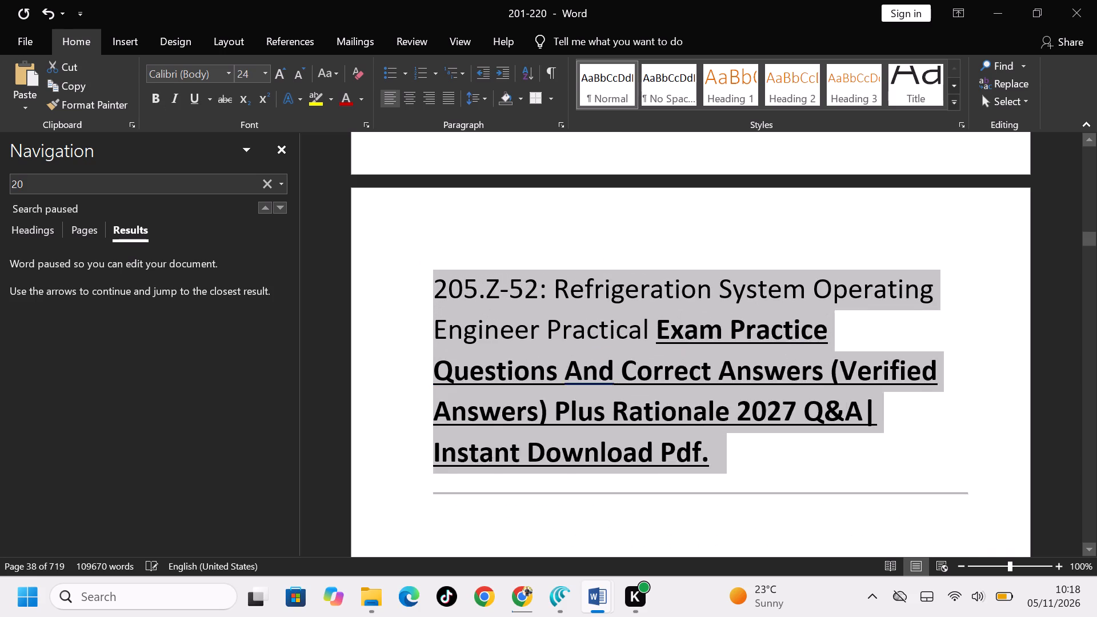
{"action": "key", "text": "ctrl+shift+period"}
{"action": "key", "text": "ctrl+b"}
{"action": "key", "text": "ctrl+u"}
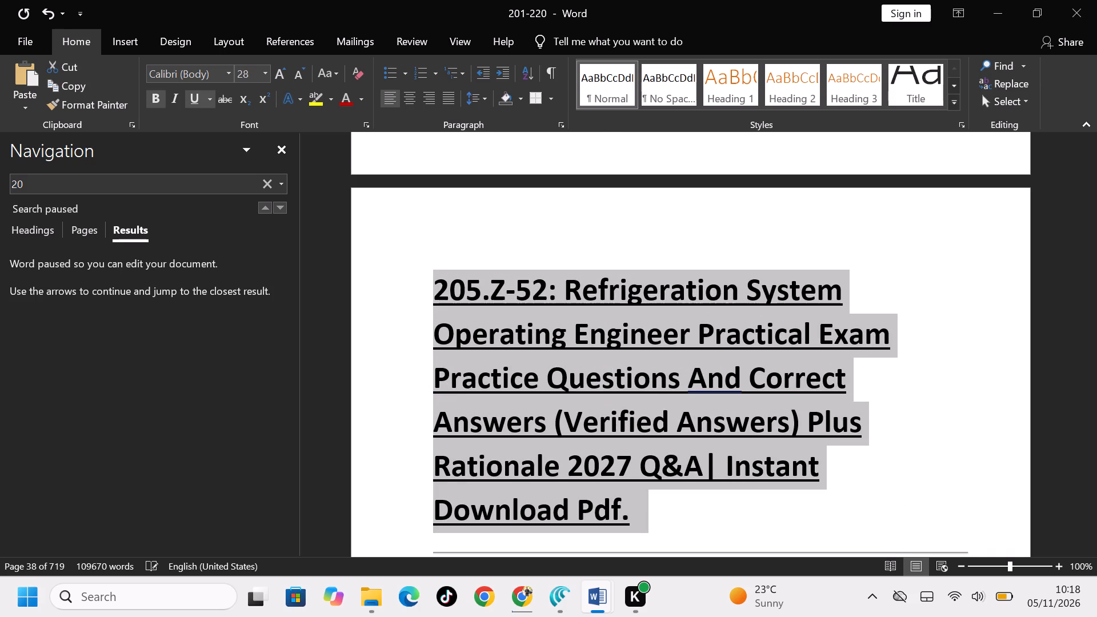
{"action": "left_click", "coordinate": [343, 101]}
Go to the 206.Z-59: Emergency Action Plan Director title and paste the copied q&a text after it.
{"action": "left_click", "coordinate": [281, 205]}
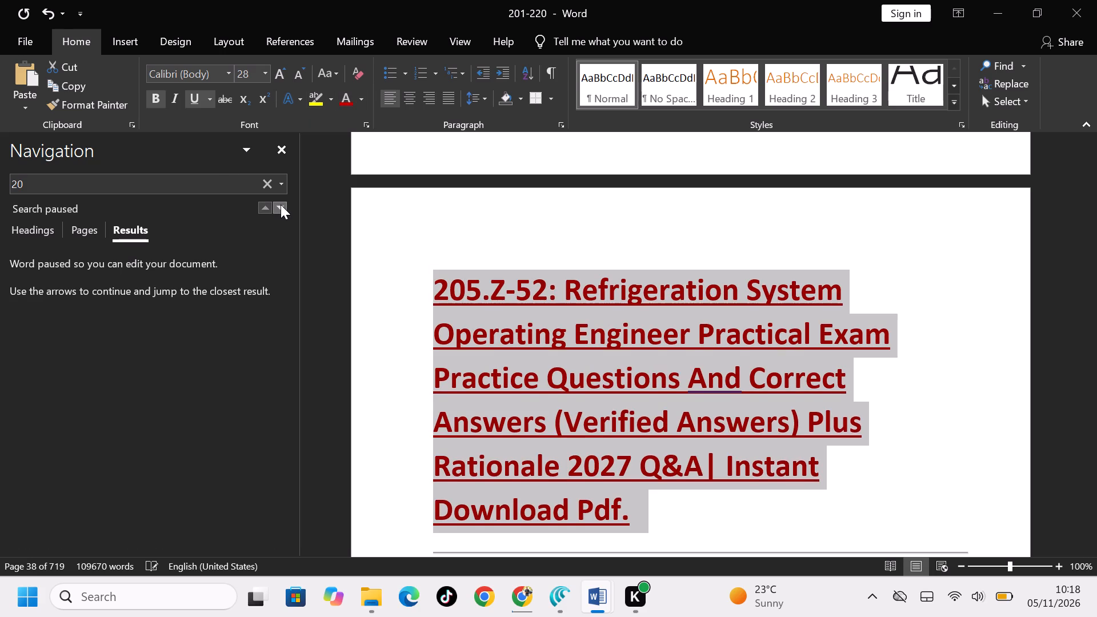
{"action": "left_click", "coordinate": [281, 205]}
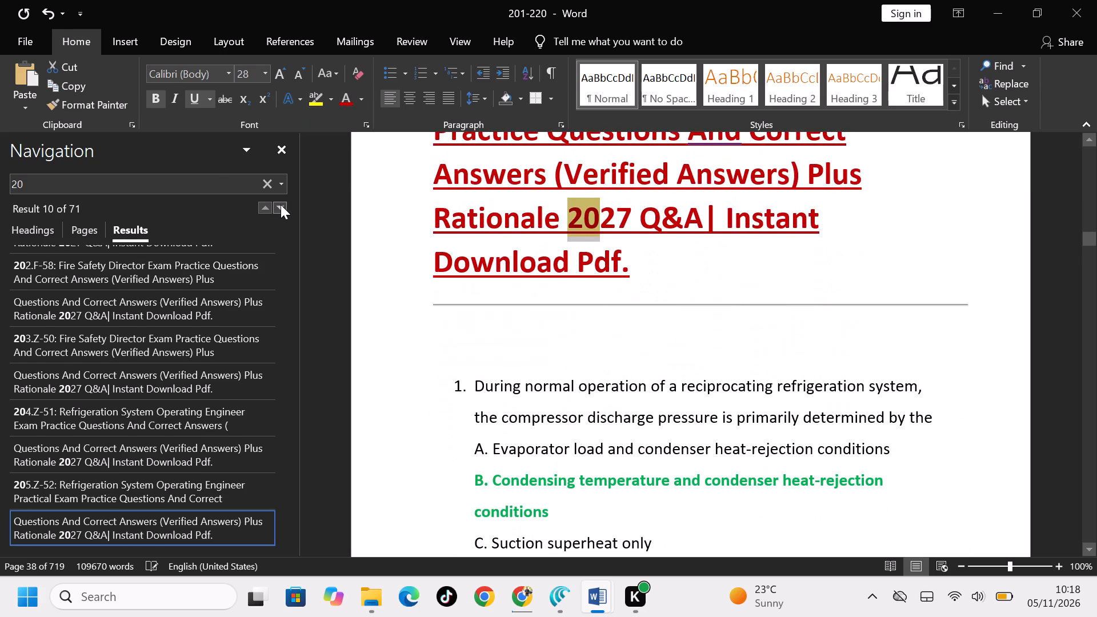
{"action": "left_click", "coordinate": [281, 205]}
{"action": "left_click", "coordinate": [758, 204]}
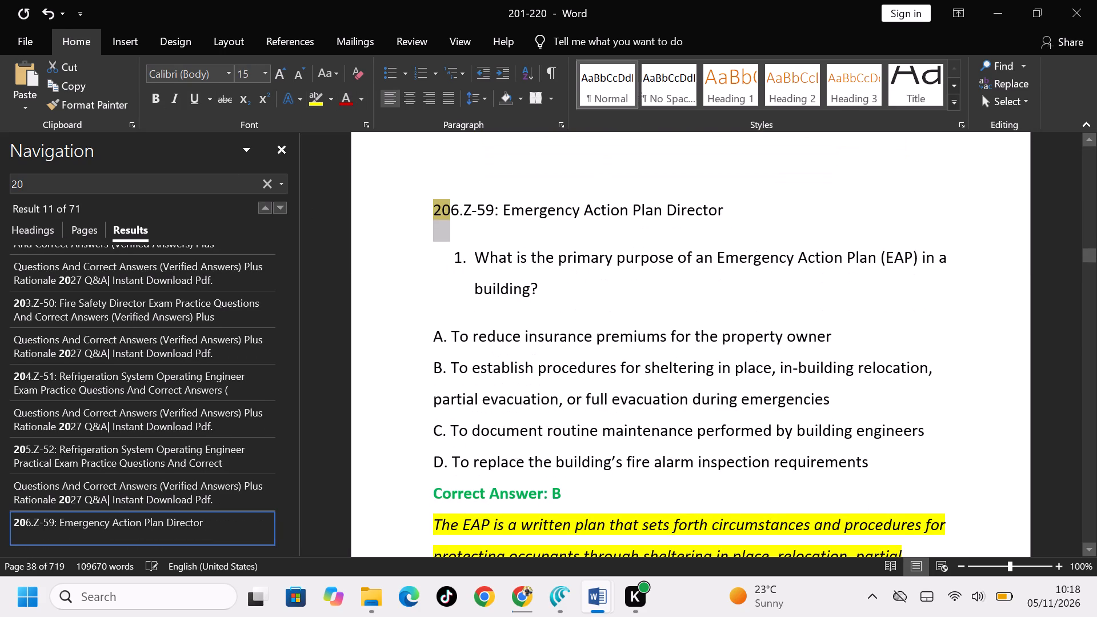
{"action": "key", "text": "ctrl+v"}
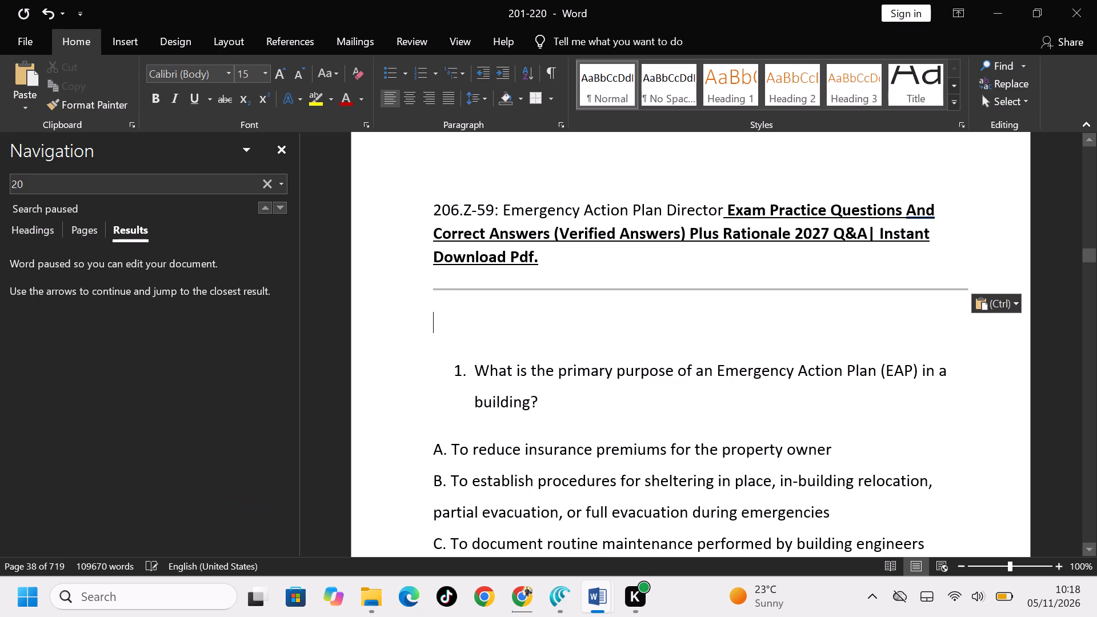
Format the entire exam 206 title, from 206.Z-59 through Instant Download Pdf., at size 28, bold, underlined and standard red.
{"action": "left_click", "coordinate": [568, 266]}
{"action": "left_click_drag", "start_coordinate": [568, 266], "coordinate": [397, 213]}
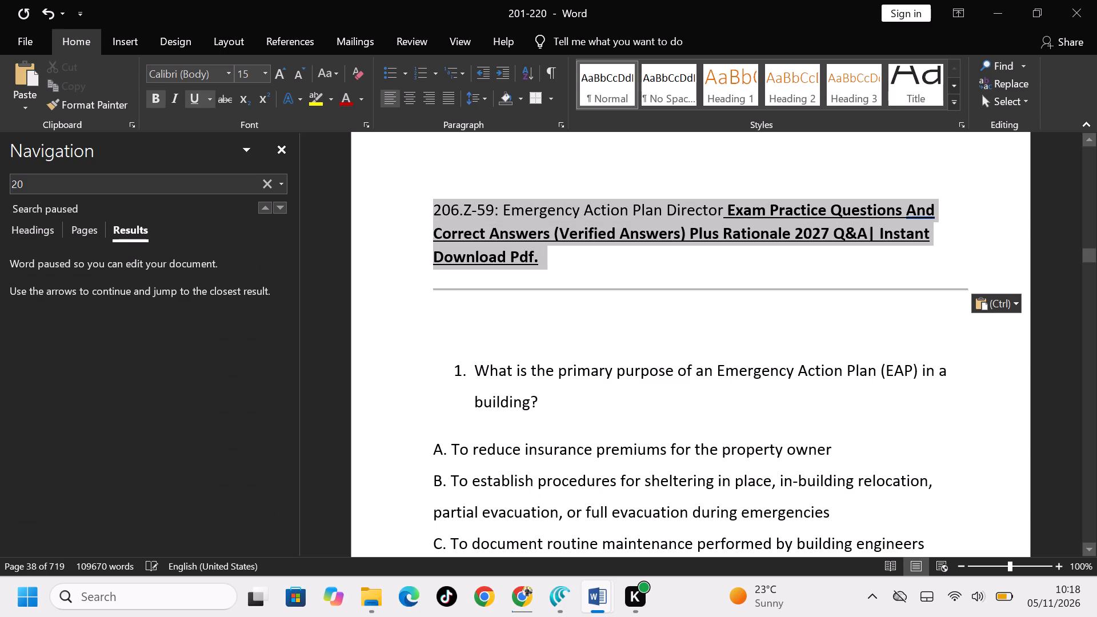
{"action": "left_click_drag", "start_coordinate": [397, 213], "coordinate": [391, 211]}
{"action": "key", "text": "ctrl+shift+period"}
{"action": "key", "text": "ctrl+shift+period"}
{"action": "key", "text": "ctrl+shift+period"}
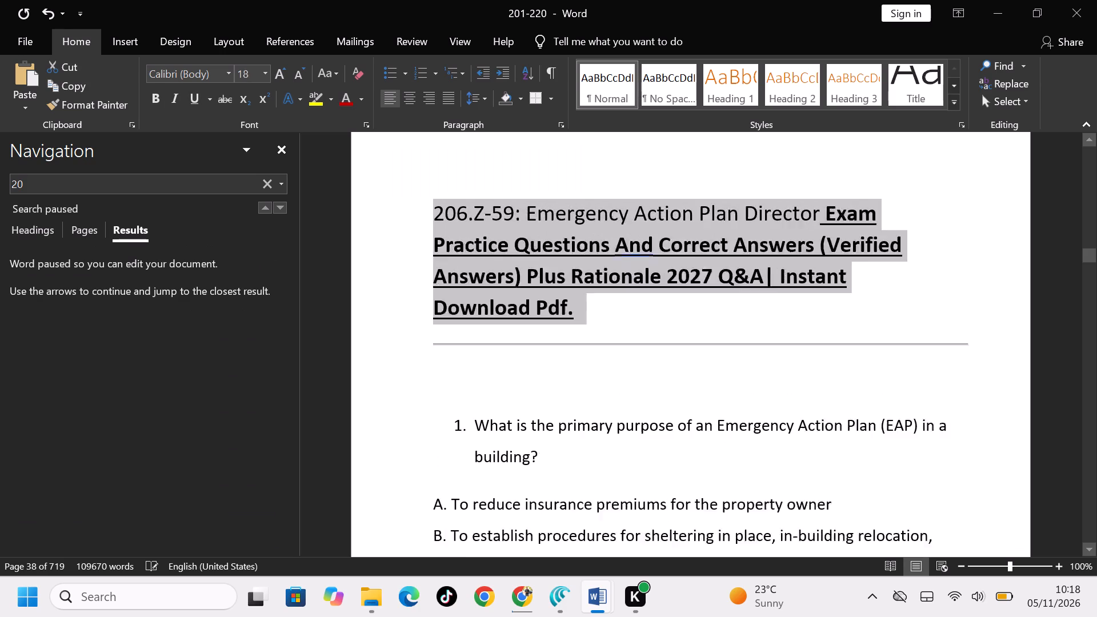
{"action": "key", "text": "ctrl+shift+period"}
{"action": "key", "text": "ctrl+shift+period"}
{"action": "key", "text": "ctrl+shift+period"}
{"action": "key", "text": "ctrl+shift+period"}
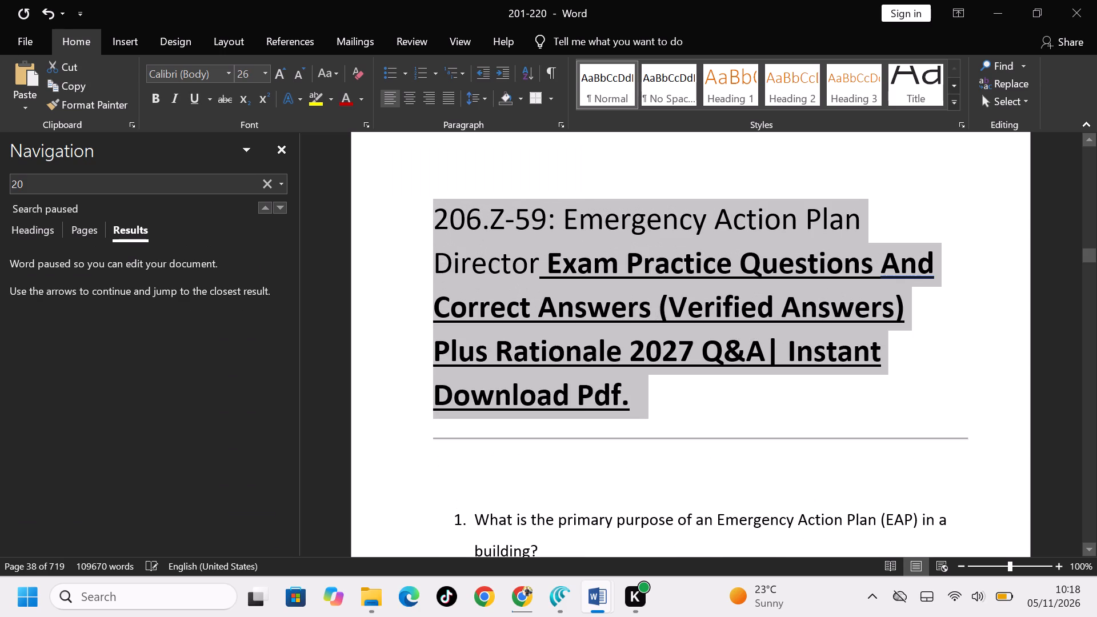
{"action": "key", "text": "ctrl+b"}
{"action": "key", "text": "ctrl+u"}
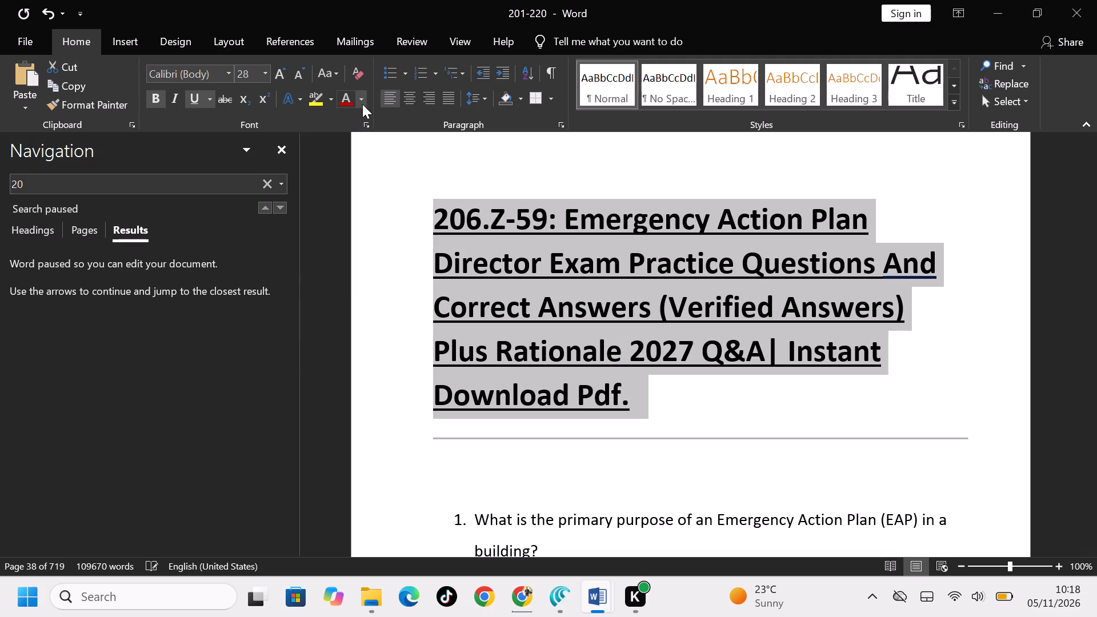
{"action": "left_click", "coordinate": [362, 97]}
{"action": "left_click", "coordinate": [359, 242]}
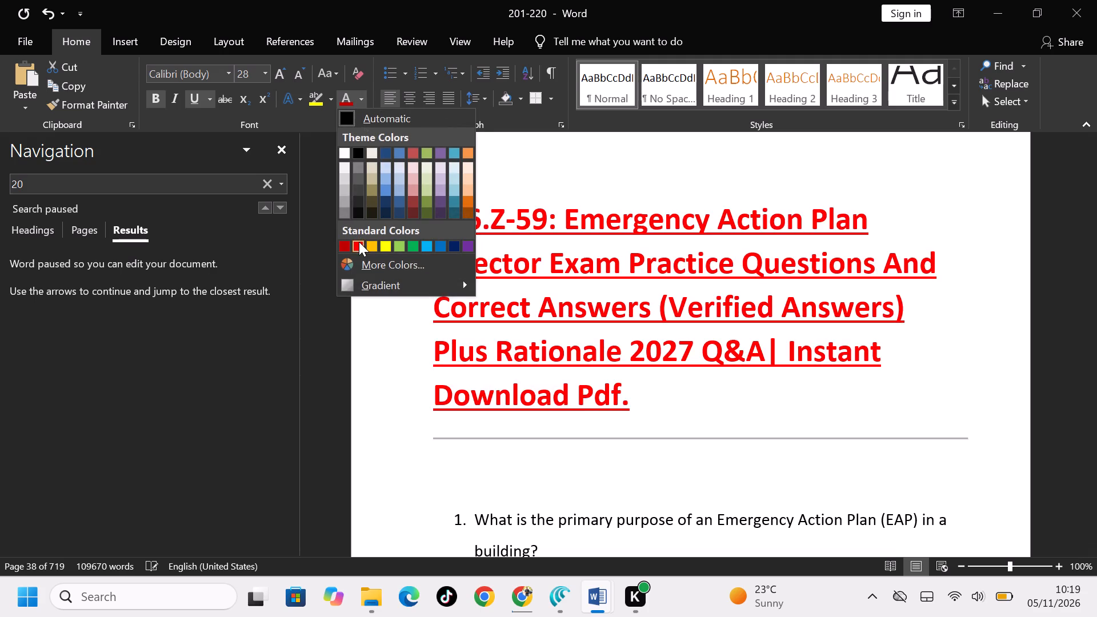
Go to the 207.F-59: Fire Safety/Emergency Action Plan Director title and paste the copied q&a text after it.
{"action": "left_click", "coordinate": [281, 204]}
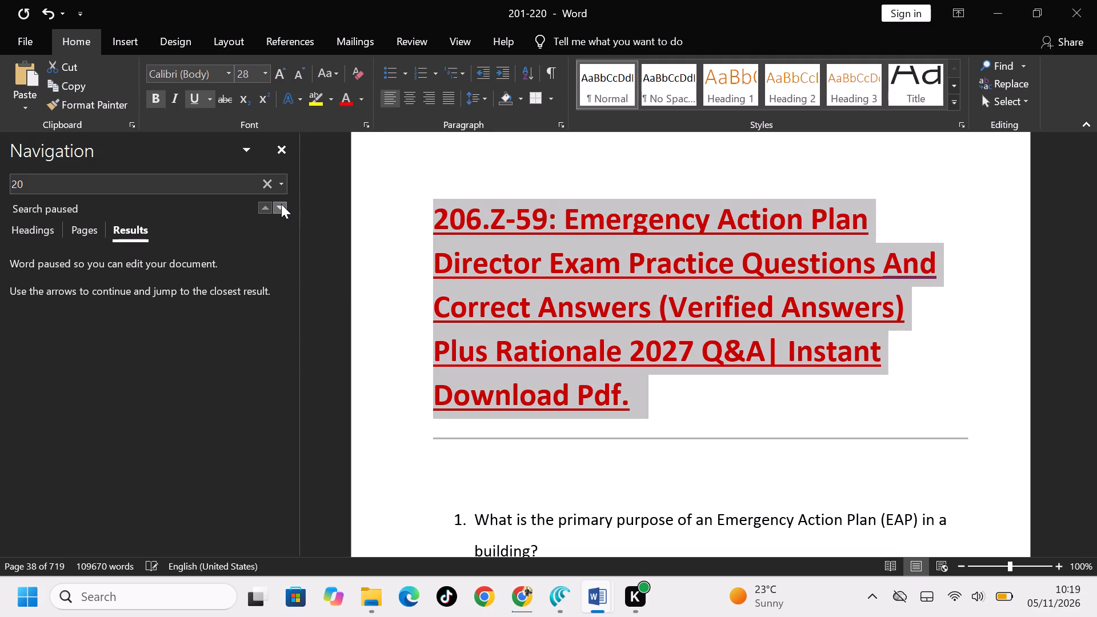
{"action": "left_click", "coordinate": [281, 204]}
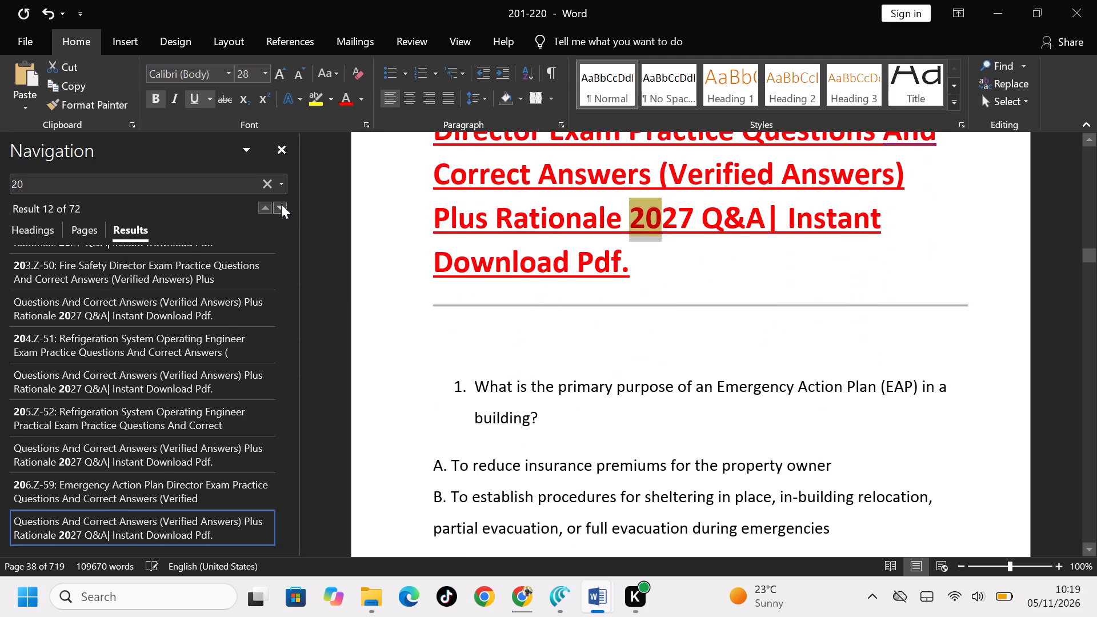
{"action": "left_click", "coordinate": [281, 204]}
{"action": "left_click", "coordinate": [281, 204]}
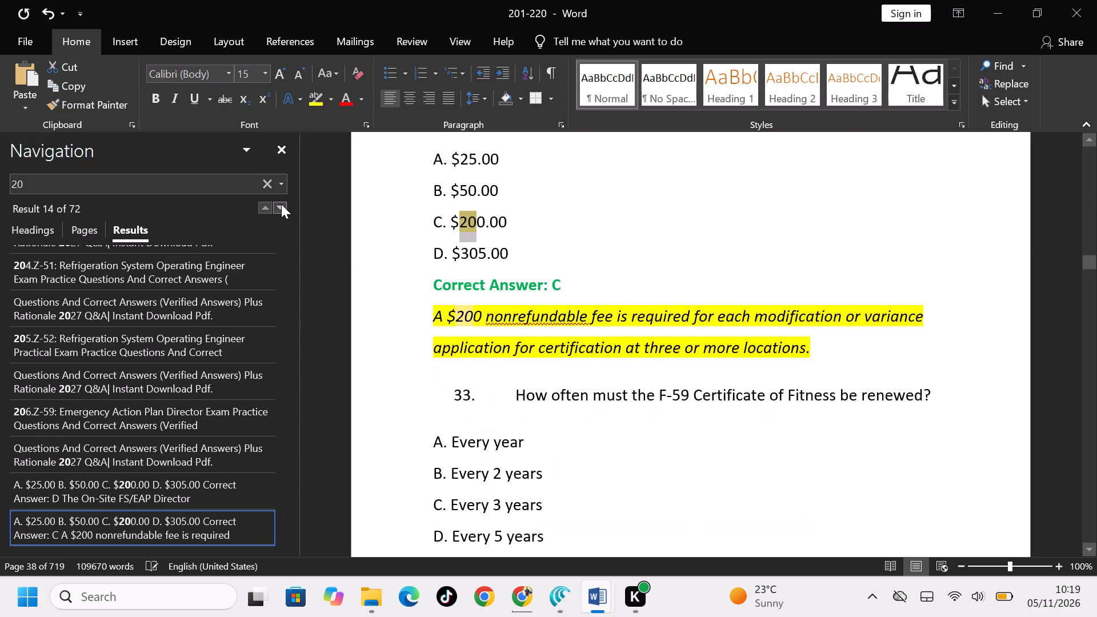
{"action": "left_click", "coordinate": [281, 204]}
{"action": "left_click", "coordinate": [281, 204]}
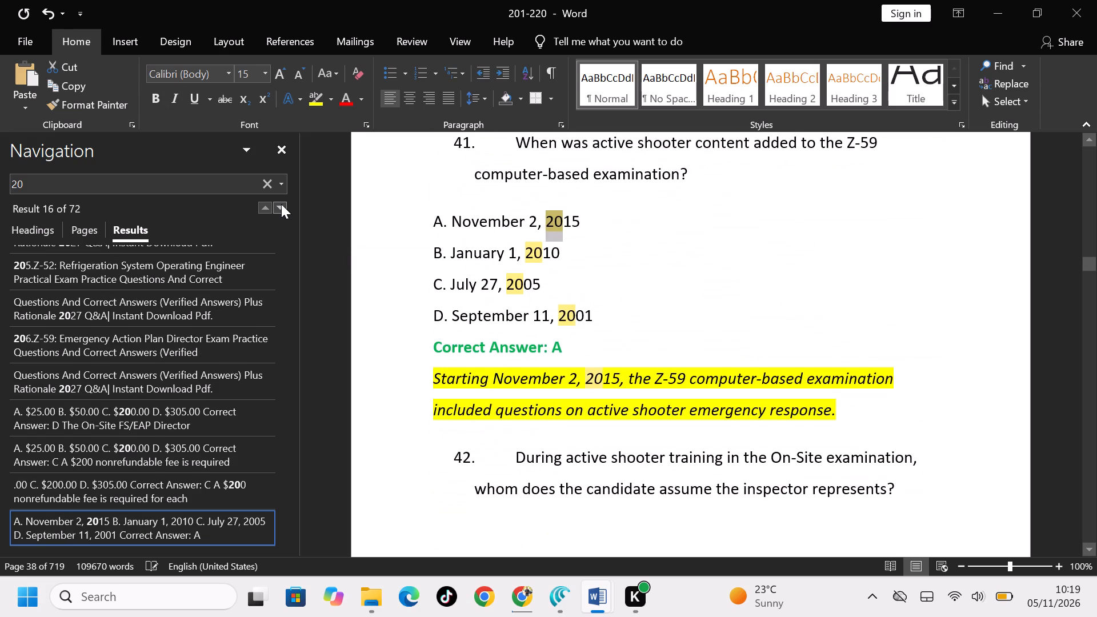
{"action": "scroll", "coordinate": [114, 479], "scroll_direction": "down", "scroll_amount": 1}
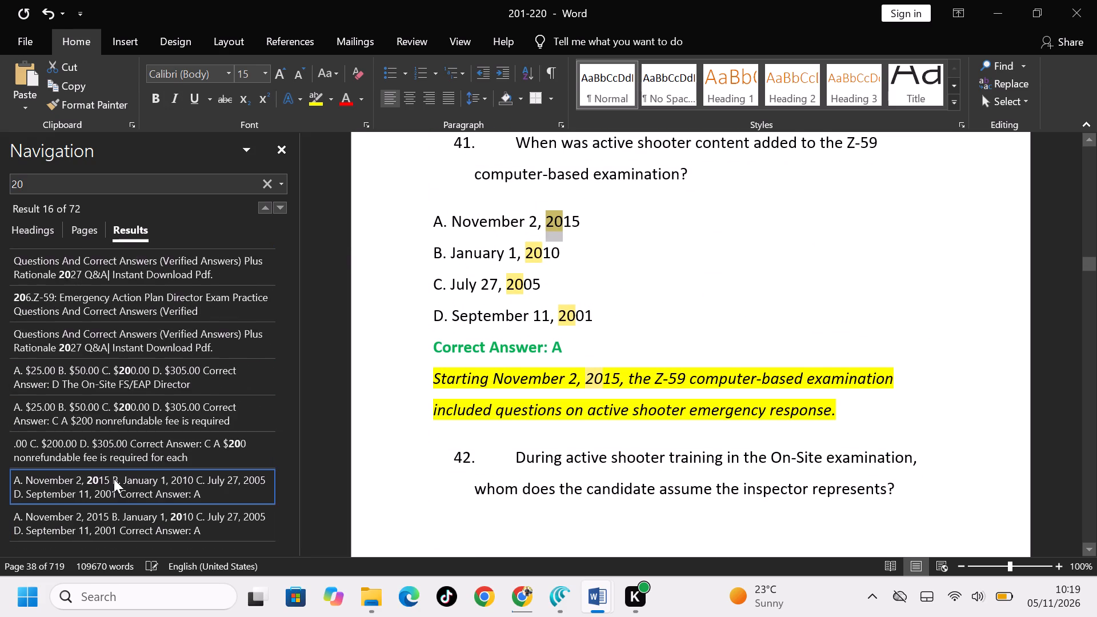
{"action": "scroll", "coordinate": [114, 479], "scroll_direction": "down", "scroll_amount": 3}
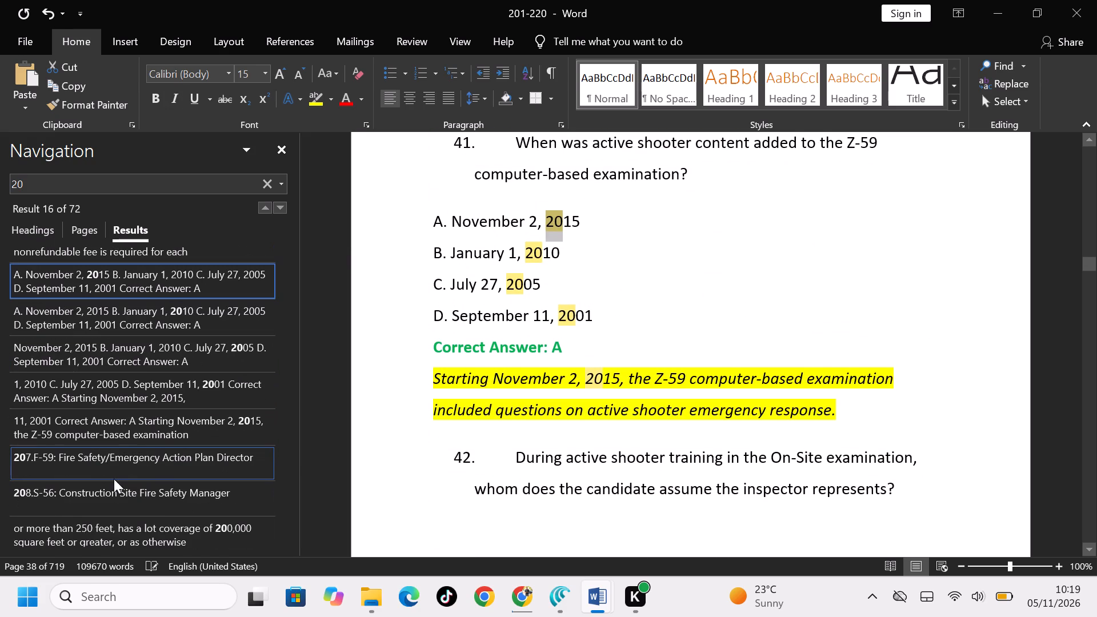
{"action": "left_click", "coordinate": [127, 455]}
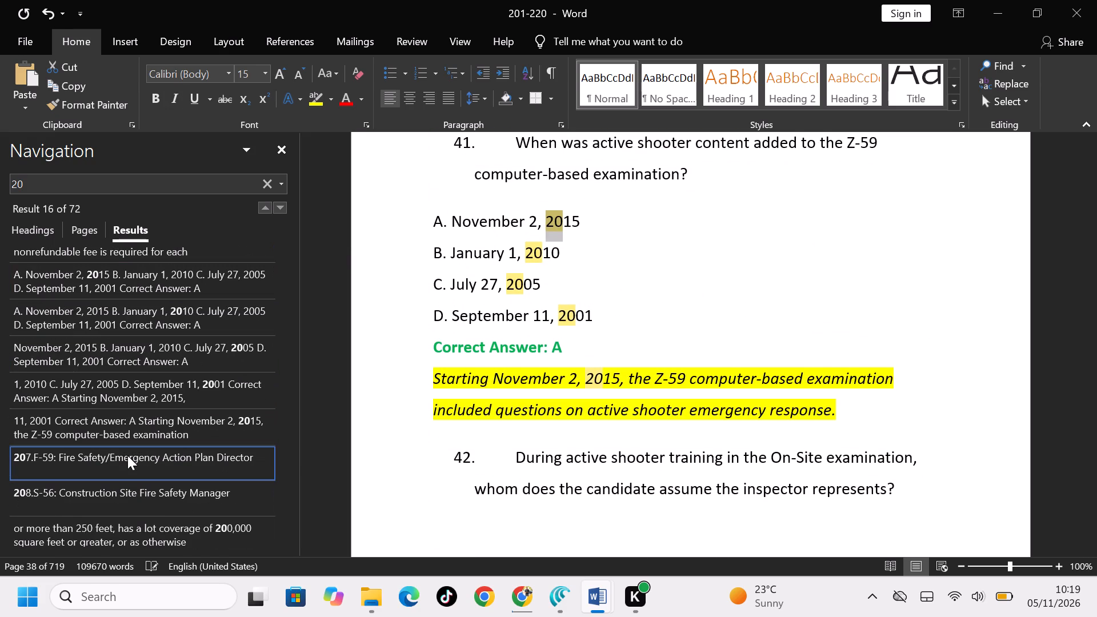
{"action": "scroll", "coordinate": [624, 344], "scroll_direction": "right", "scroll_amount": 1}
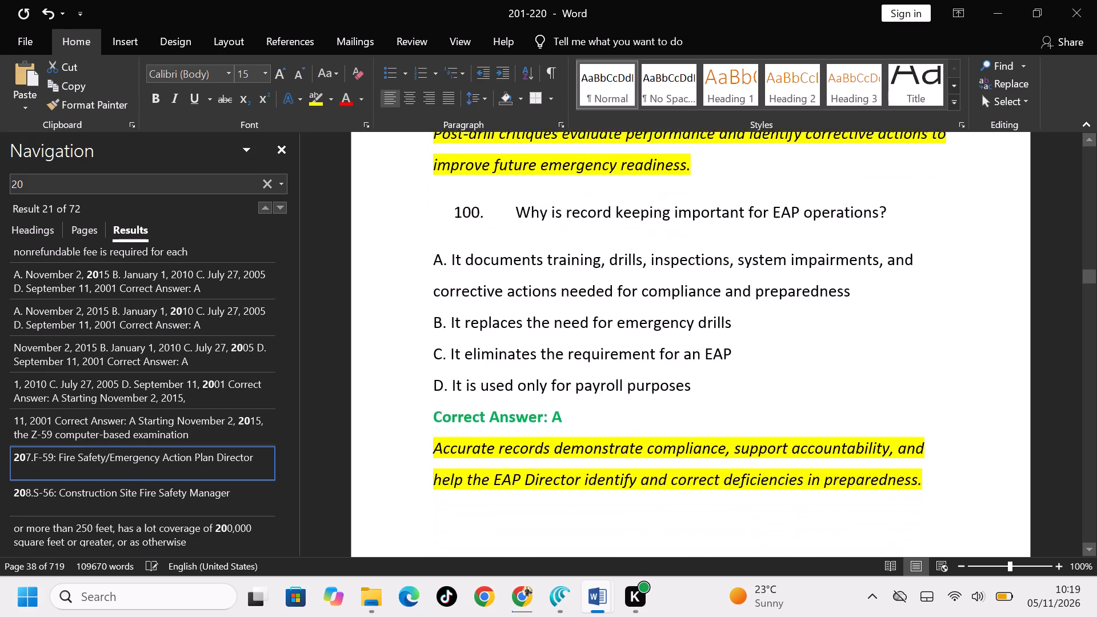
{"action": "scroll", "coordinate": [624, 344], "scroll_direction": "right", "scroll_amount": 1}
{"action": "left_click", "coordinate": [814, 386]}
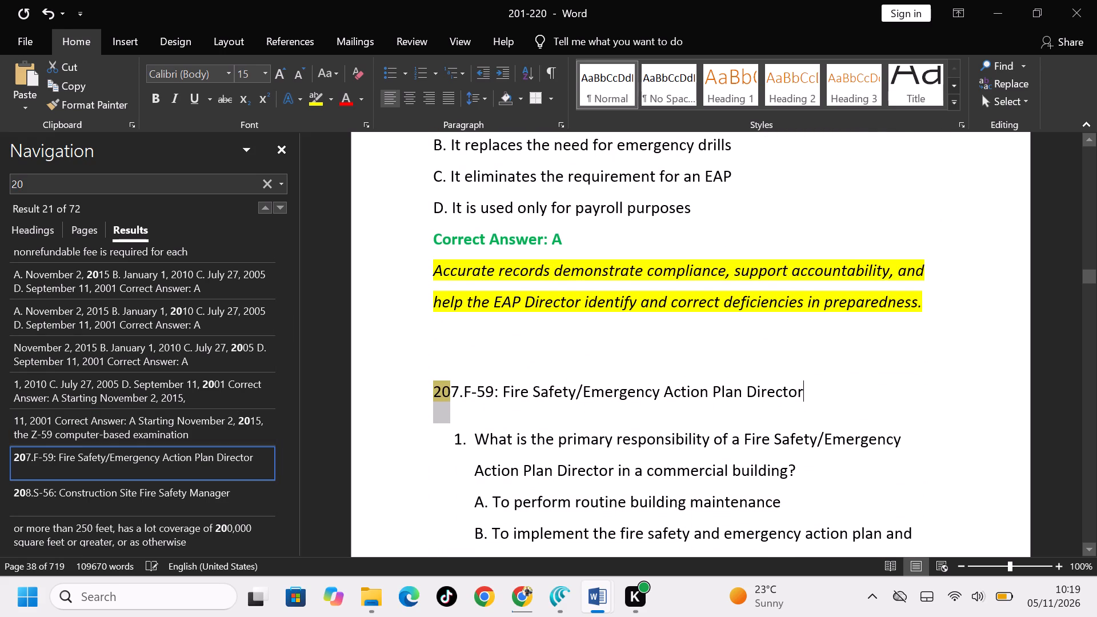
{"action": "key", "text": "ctrl+v"}
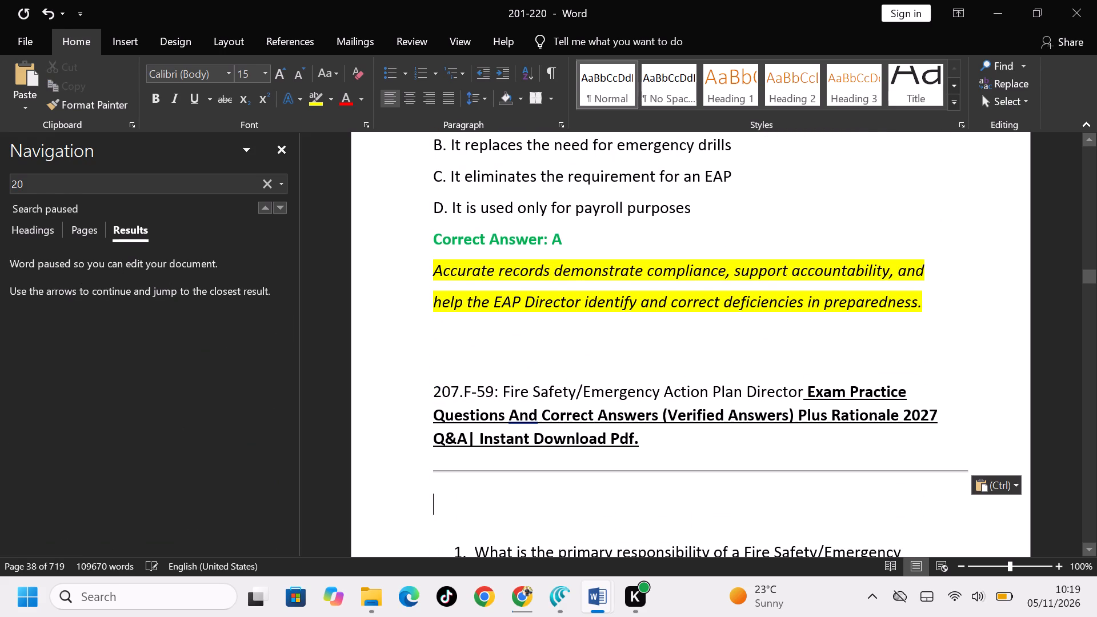
Format the entire exam 207 title, from 207.F-59 through Instant Download Pdf., at size 28, bold, underlined and red.
{"action": "left_click", "coordinate": [645, 444]}
{"action": "left_click_drag", "start_coordinate": [645, 444], "coordinate": [425, 397]}
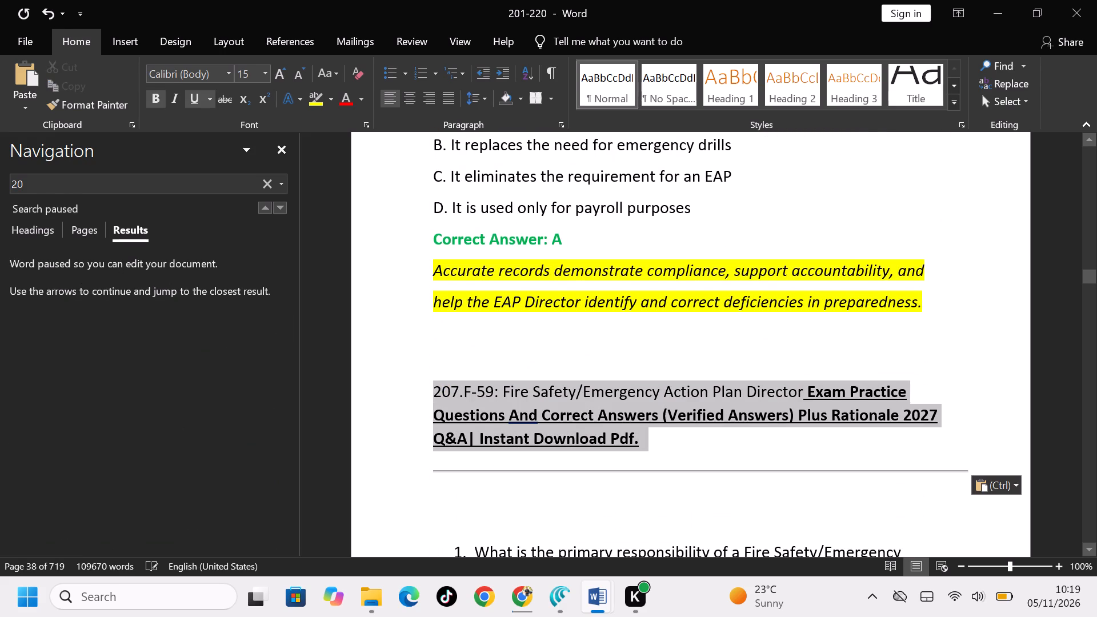
{"action": "left_click_drag", "start_coordinate": [425, 397], "coordinate": [424, 397]}
{"action": "key", "text": "ctrl+shift+period"}
{"action": "key", "text": "ctrl+shift+period"}
{"action": "key", "text": "ctrl+shift+period"}
{"action": "key", "text": "ctrl+shift+period"}
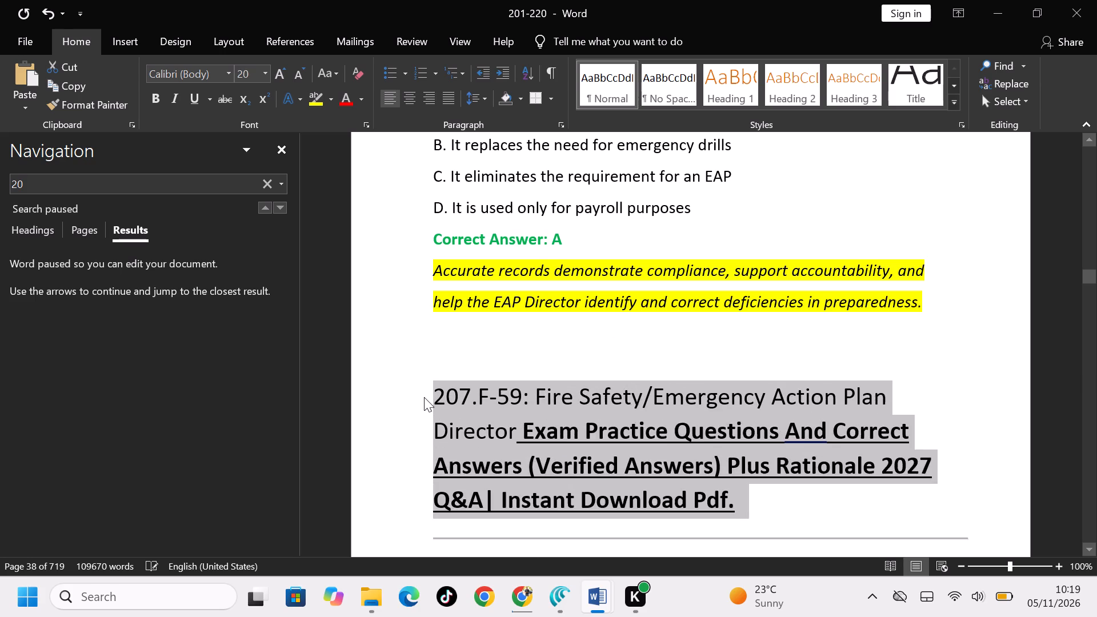
{"action": "key", "text": "ctrl+shift+period"}
{"action": "key", "text": "ctrl+shift+period"}
{"action": "key", "text": "ctrl+shift+period"}
{"action": "key", "text": "ctrl+b"}
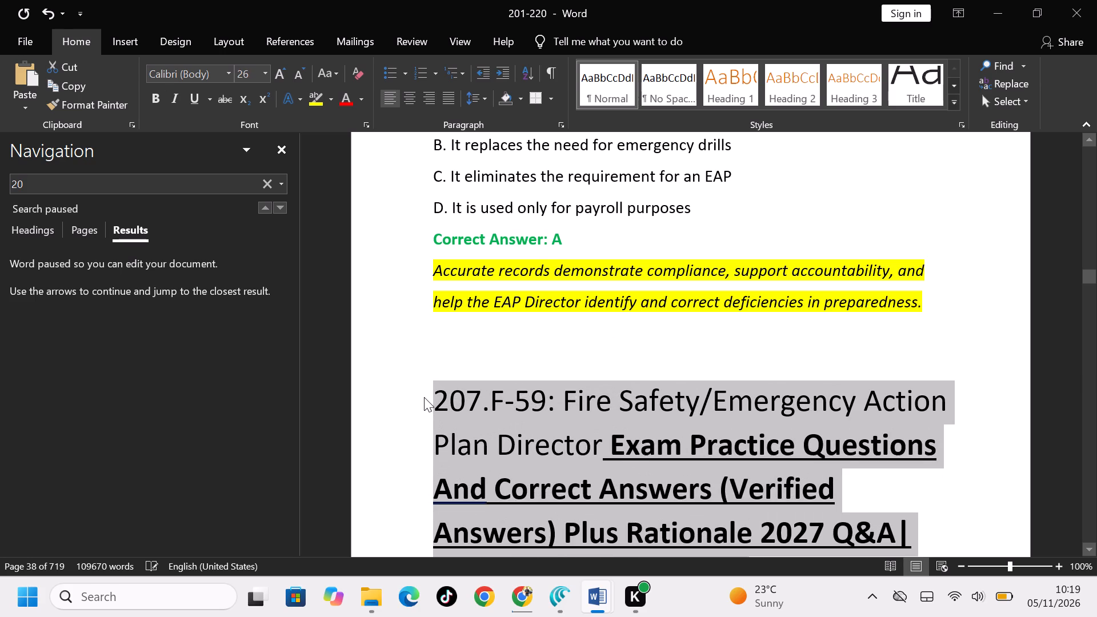
{"action": "key", "text": "ctrl+u"}
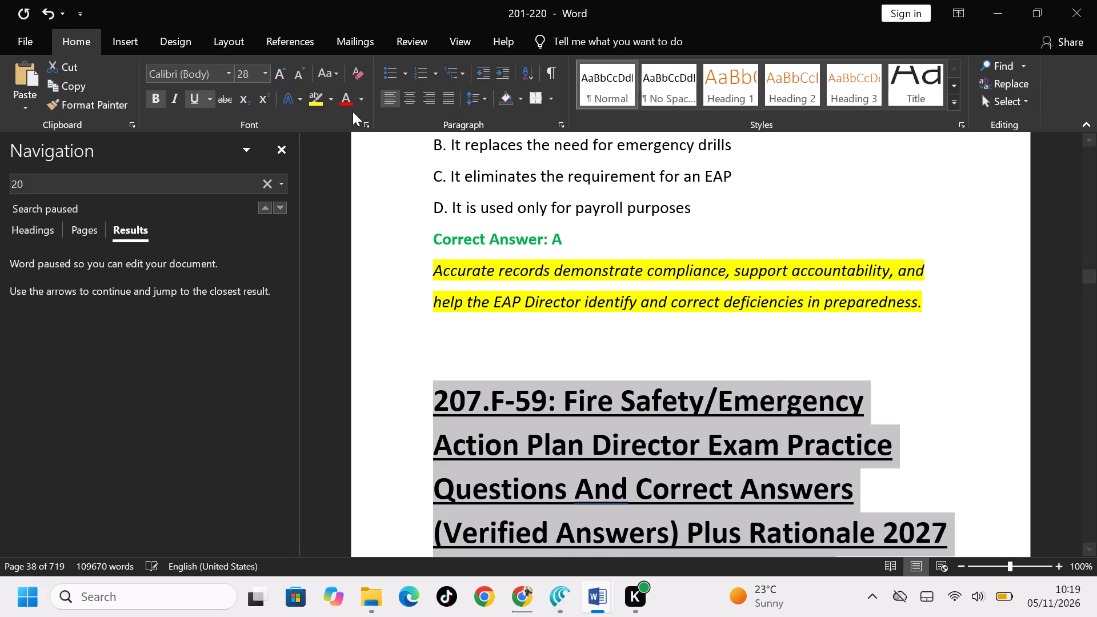
{"action": "left_click", "coordinate": [344, 99]}
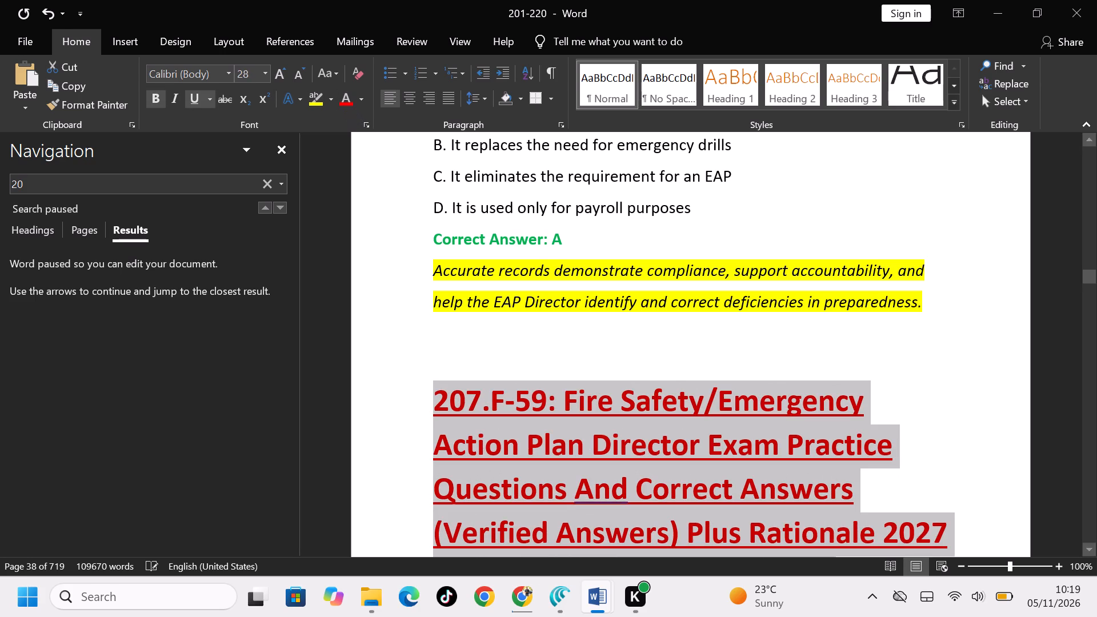
Go to the 208.S-56: Construction Site Fire Safety Manager title, paste the copied q&a text after it and remove the extra blank line below.
{"action": "left_click", "coordinate": [281, 207]}
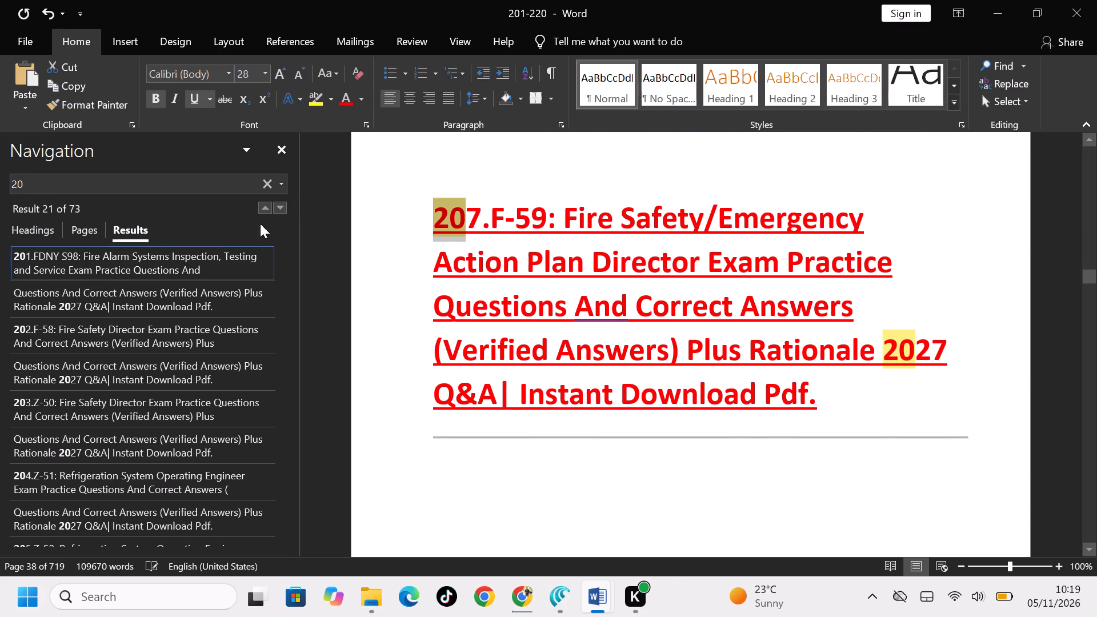
{"action": "left_click", "coordinate": [281, 208]}
{"action": "left_click", "coordinate": [281, 208]}
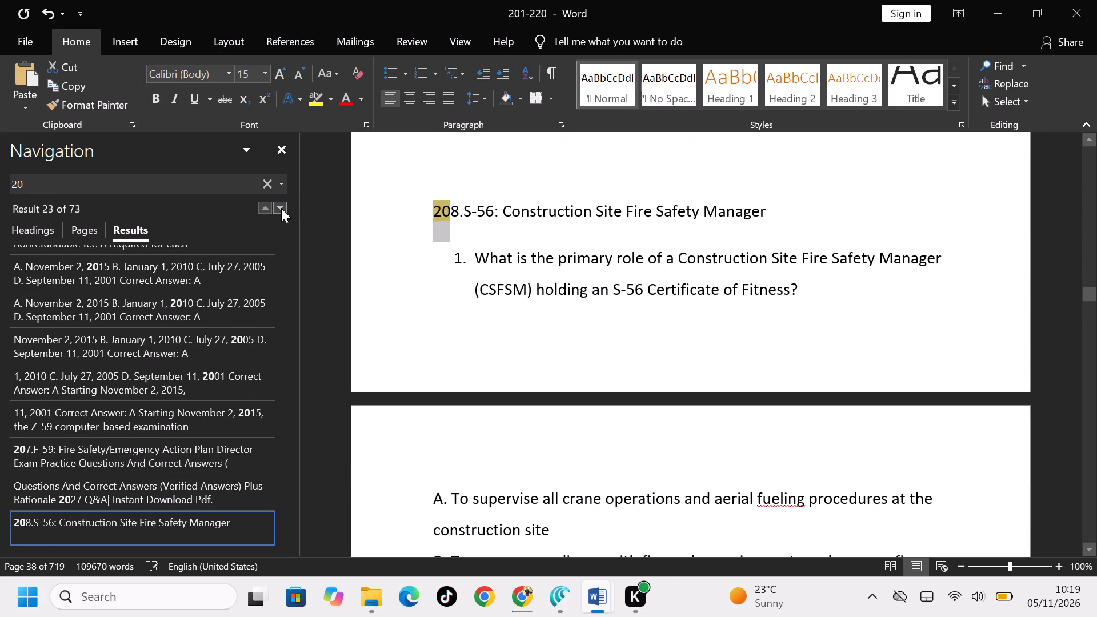
{"action": "left_click", "coordinate": [802, 201]}
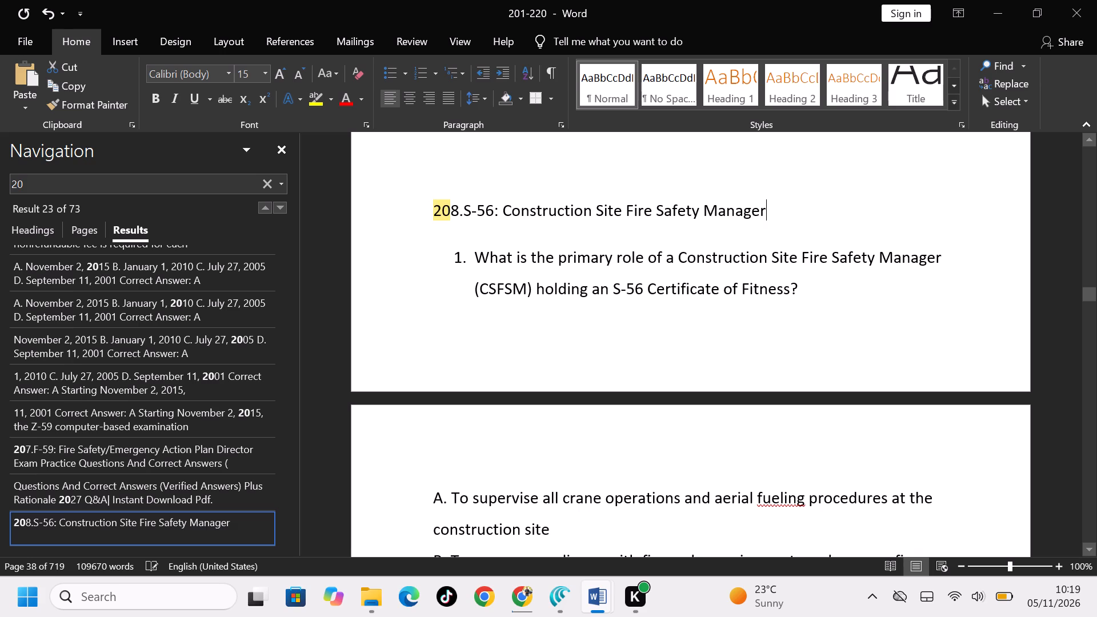
{"action": "key", "text": "ctrl+v"}
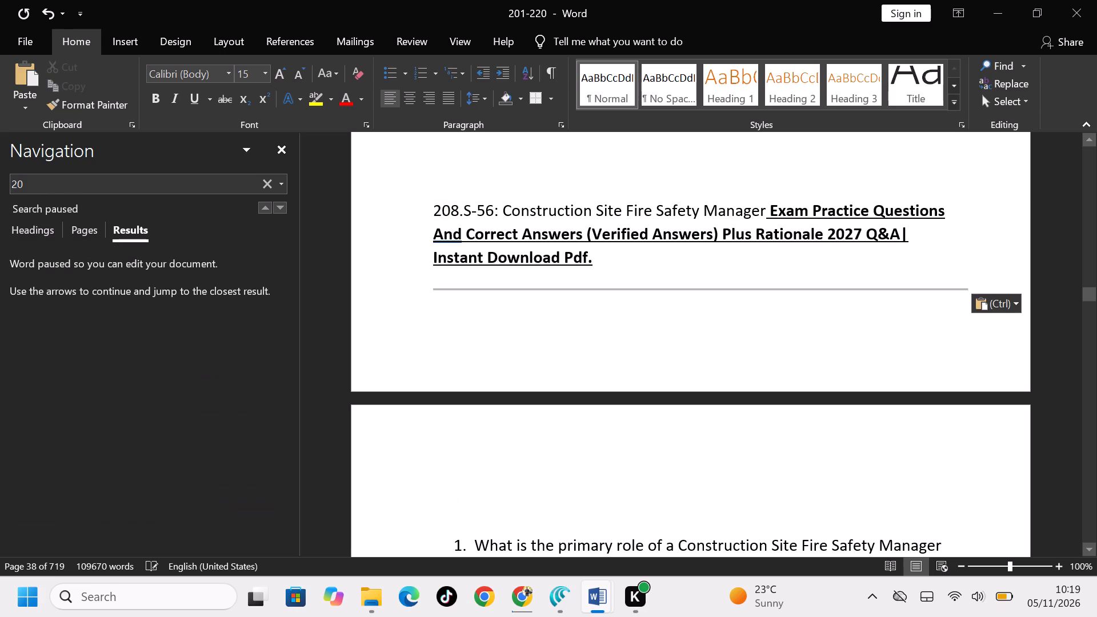
{"action": "key", "text": "BackSpace"}
Format the entire exam 208 title, from 208.S-56 through Instant Download Pdf., at size 28, bold, underlined and red.
{"action": "left_click", "coordinate": [631, 262]}
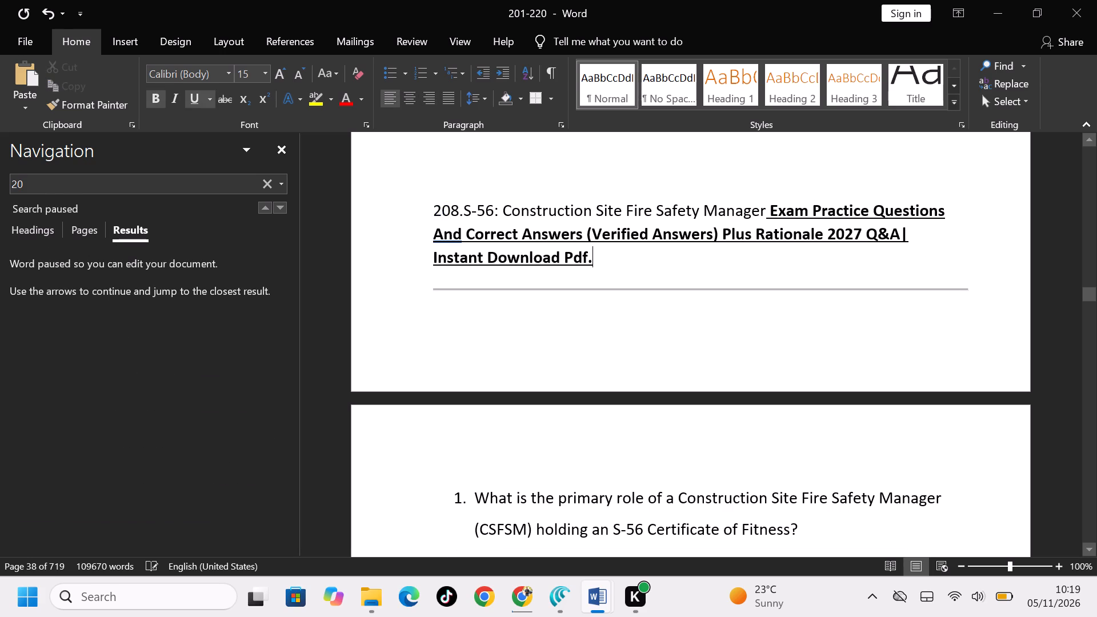
{"action": "left_click_drag", "start_coordinate": [631, 262], "coordinate": [417, 211]}
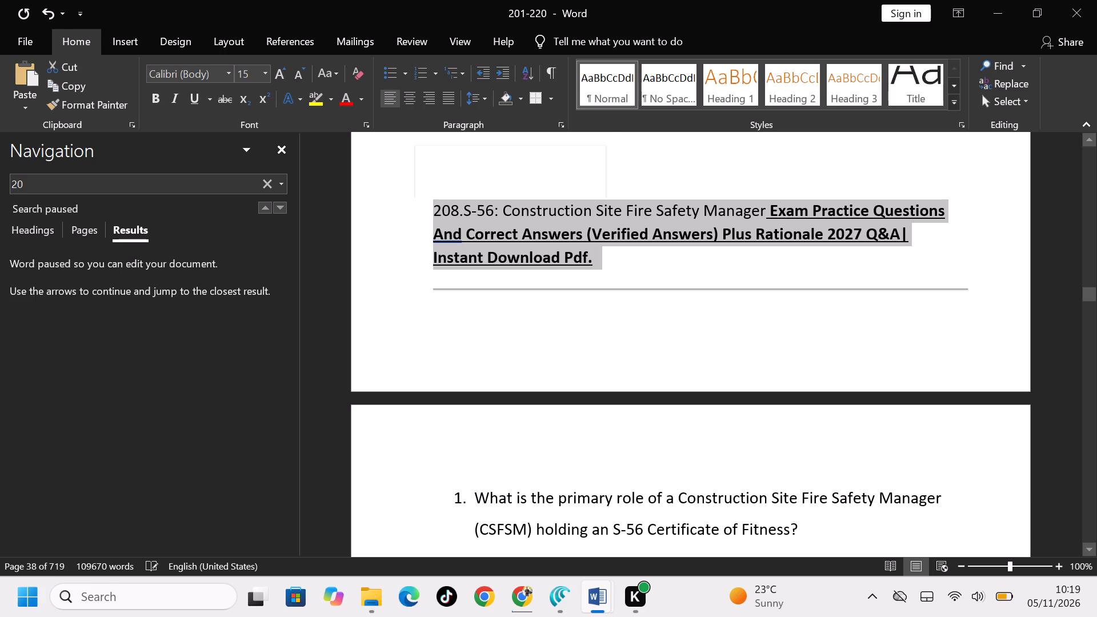
{"action": "key", "text": "ctrl+shift+period"}
{"action": "key", "text": "ctrl+shift+period"}
{"action": "key", "text": "ctrl+shift+period"}
{"action": "key", "text": "ctrl+shift+period"}
{"action": "key", "text": "ctrl+shift+period"}
{"action": "key", "text": "ctrl+shift+period"}
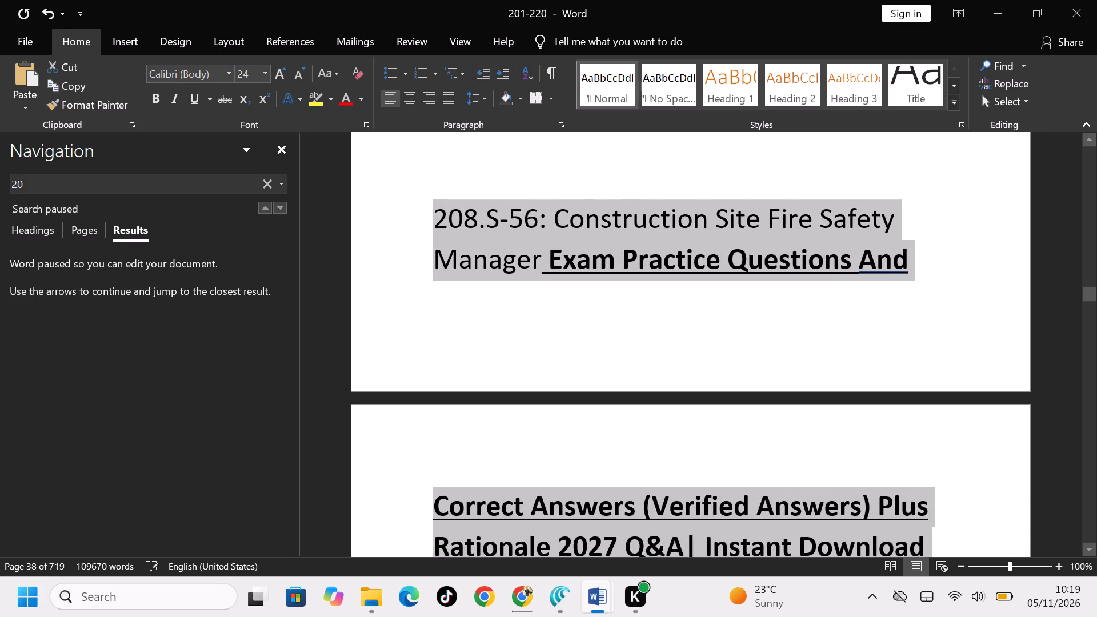
{"action": "key", "text": "ctrl+shift+period"}
{"action": "key", "text": "ctrl+b"}
{"action": "key", "text": "ctrl+u"}
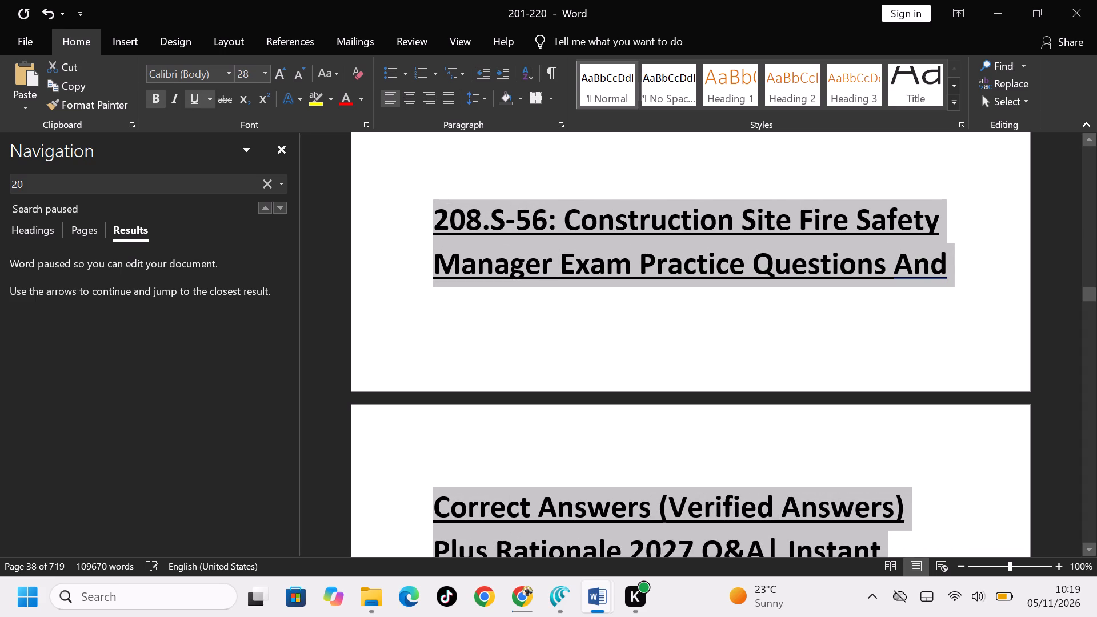
{"action": "left_click", "coordinate": [343, 100]}
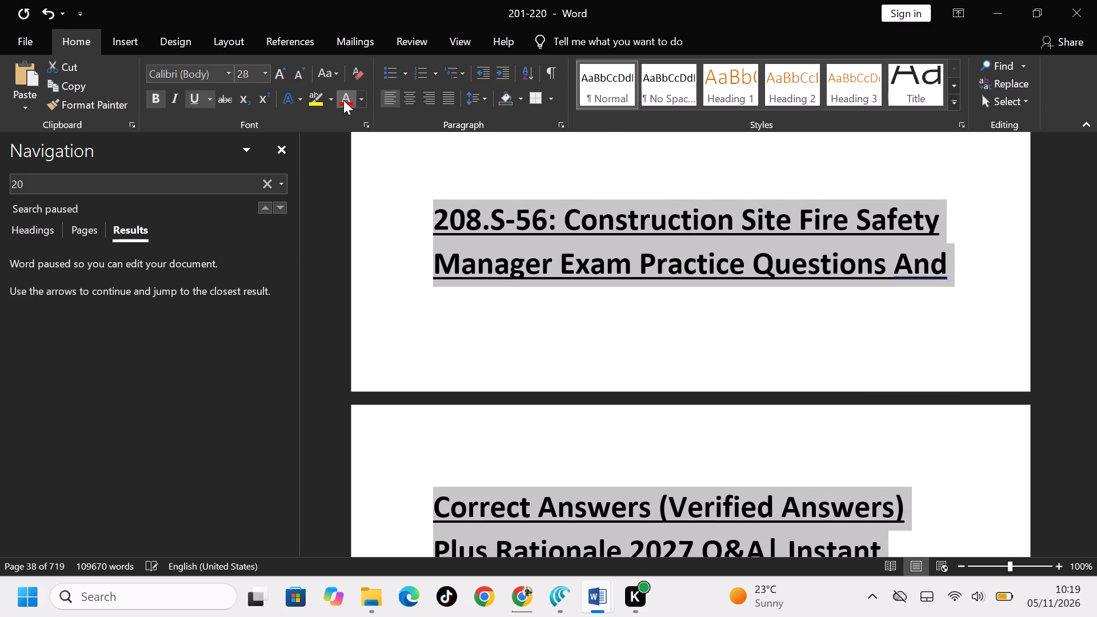
Go to the 209.S-98: Fire Alarm Systems Inspection, Testing and Service title, paste the copied q&a text after it and remove the extra blank line below.
{"action": "left_click", "coordinate": [280, 208]}
{"action": "left_click", "coordinate": [280, 208]}
{"action": "left_click", "coordinate": [280, 208]}
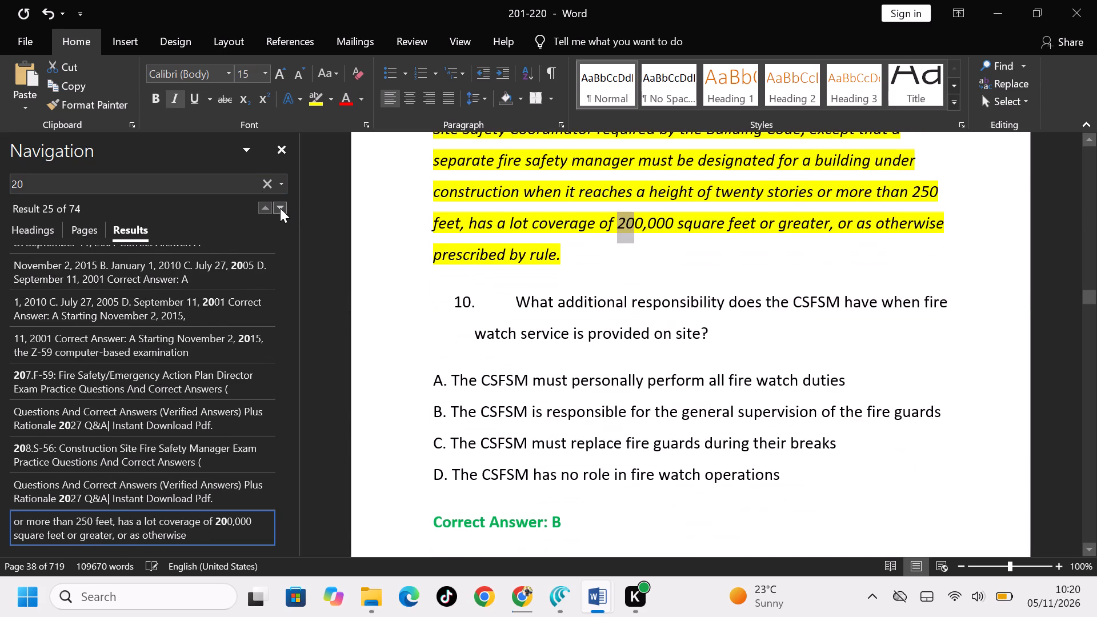
{"action": "left_click", "coordinate": [279, 208]}
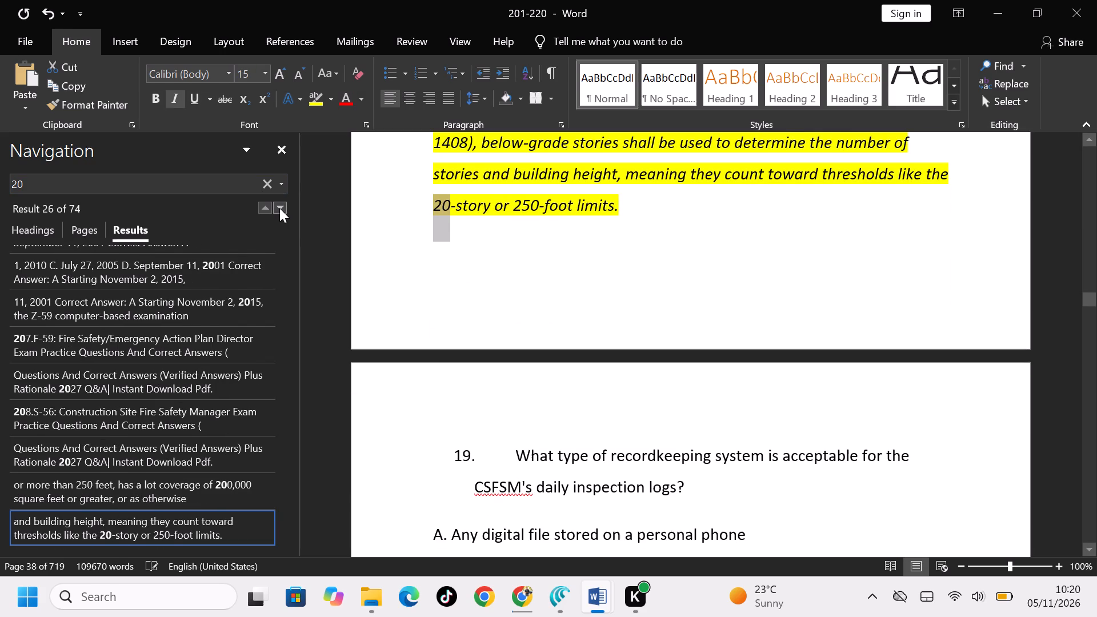
{"action": "left_click", "coordinate": [279, 208]}
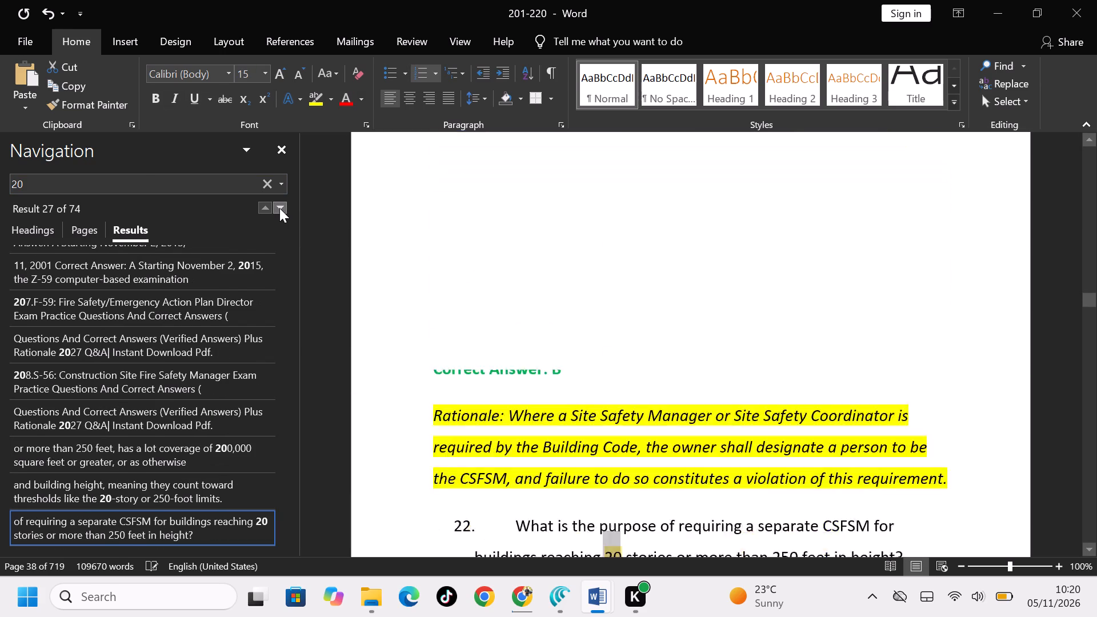
{"action": "left_click", "coordinate": [279, 208]}
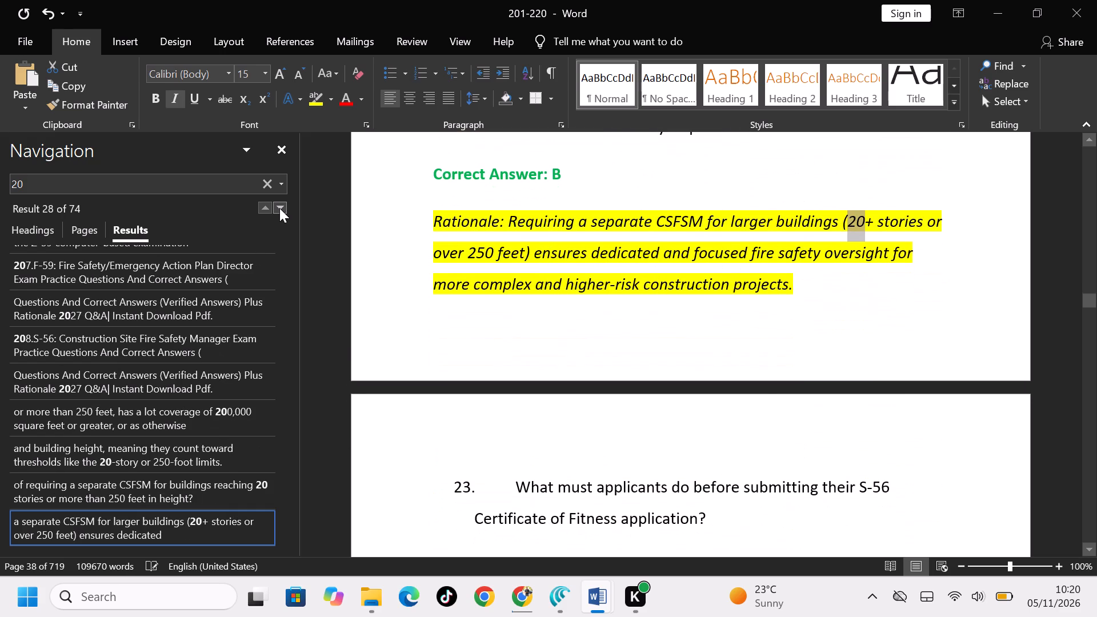
{"action": "scroll", "coordinate": [157, 368], "scroll_direction": "down", "scroll_amount": 1}
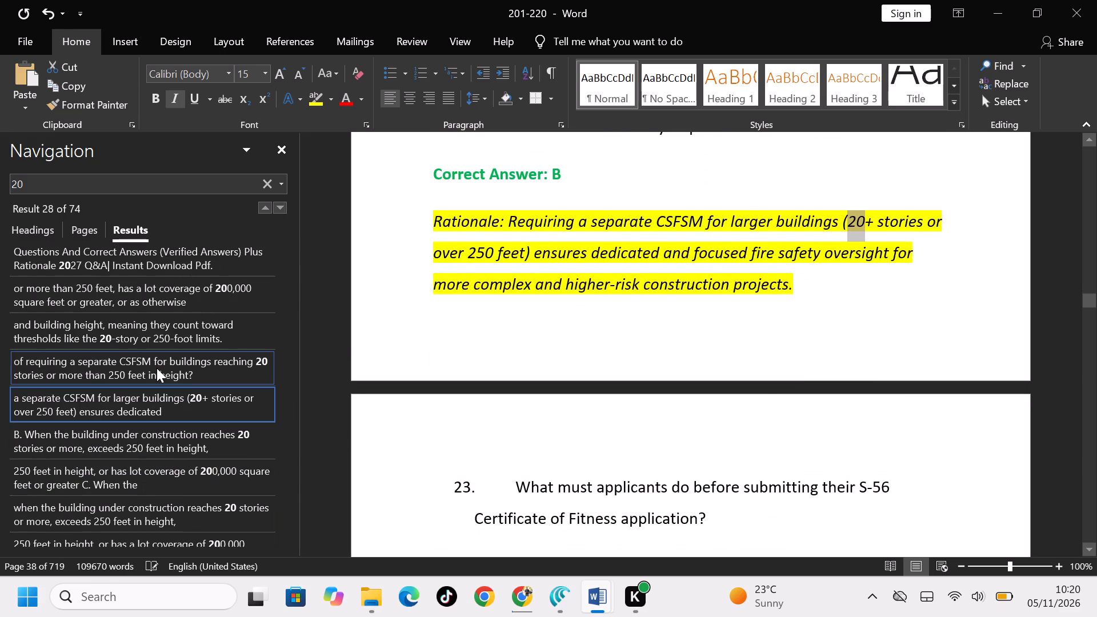
{"action": "scroll", "coordinate": [157, 368], "scroll_direction": "down", "scroll_amount": 2}
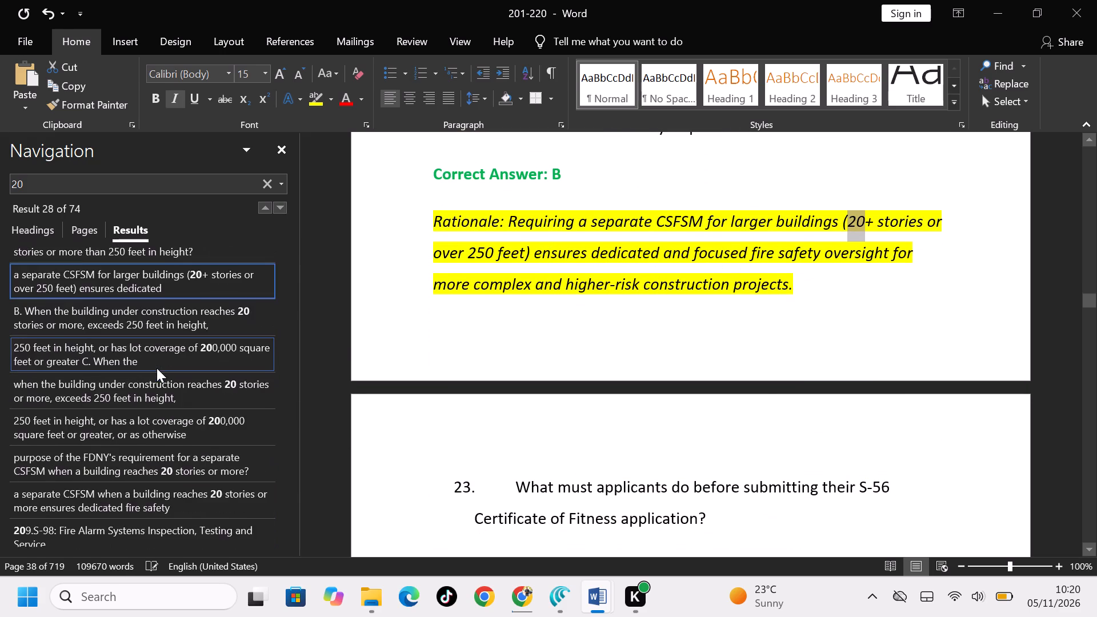
{"action": "scroll", "coordinate": [157, 368], "scroll_direction": "down", "scroll_amount": 1}
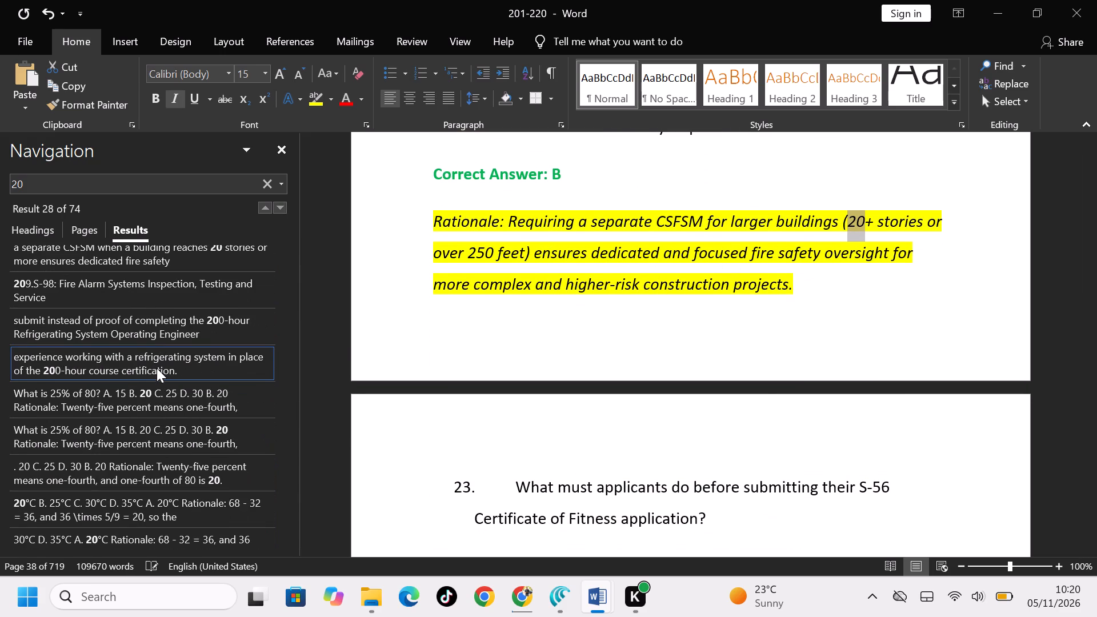
{"action": "scroll", "coordinate": [157, 368], "scroll_direction": "down", "scroll_amount": 1}
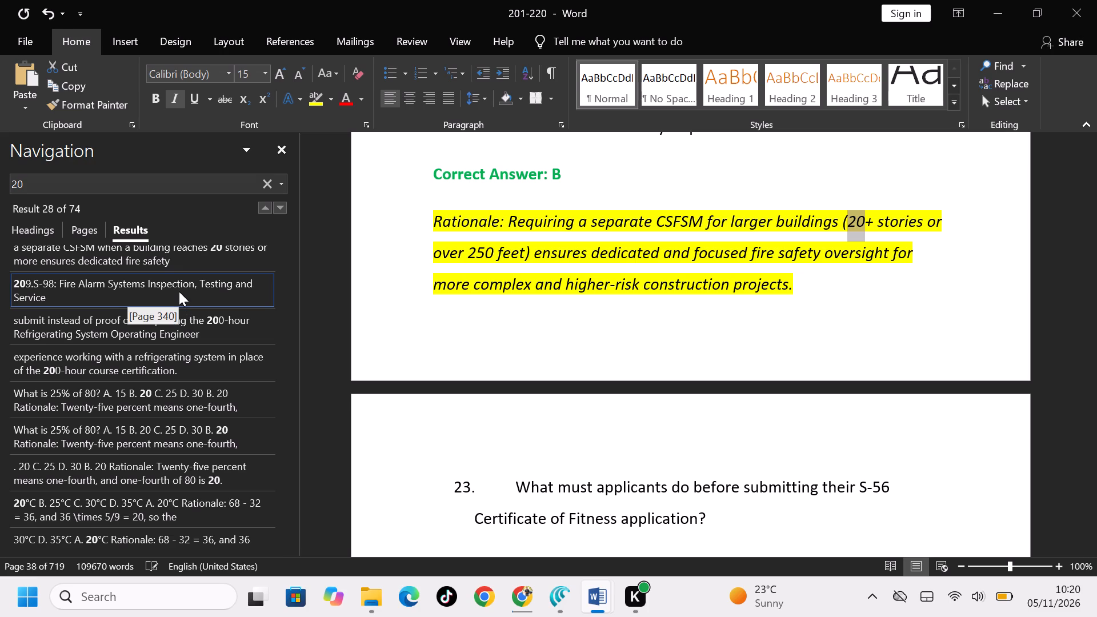
{"action": "left_click", "coordinate": [179, 291]}
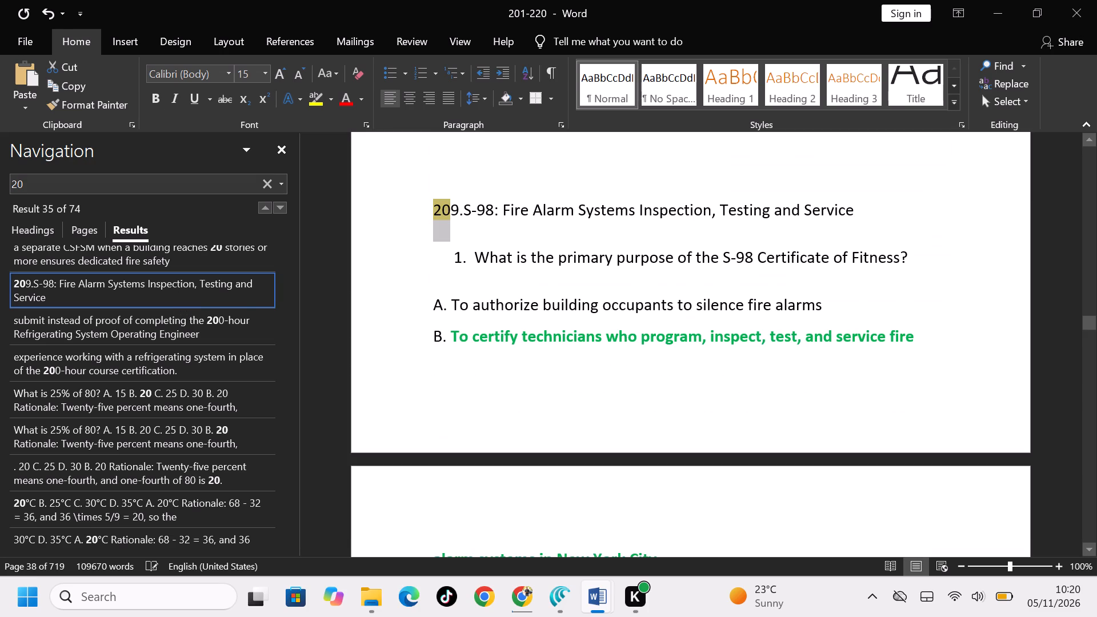
{"action": "left_click", "coordinate": [888, 214]}
{"action": "key", "text": "ctrl+v"}
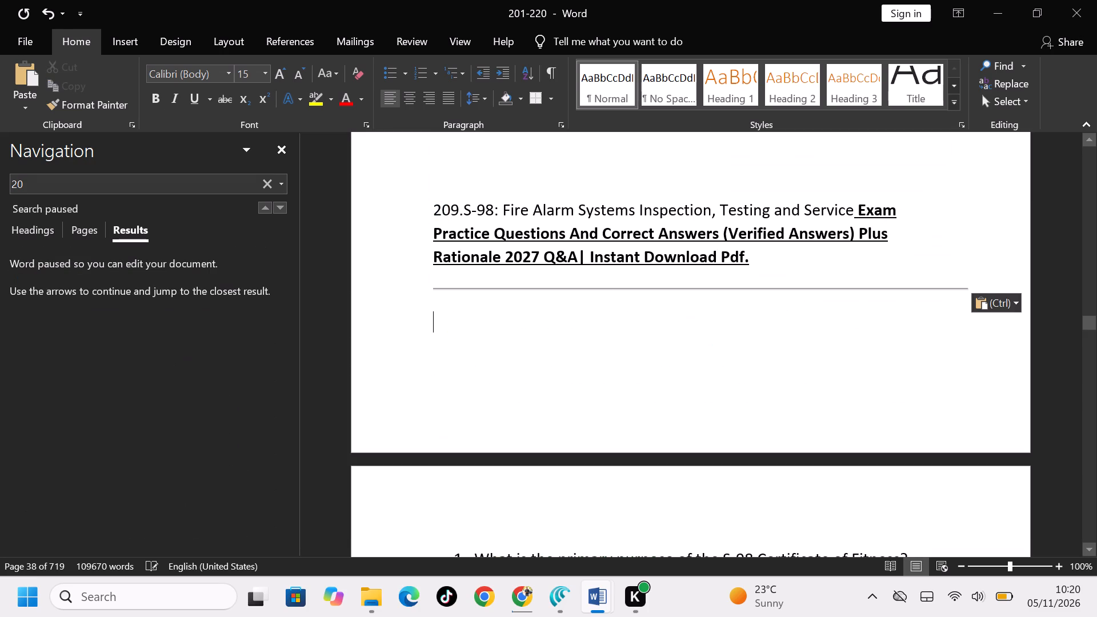
{"action": "key", "text": "Delete"}
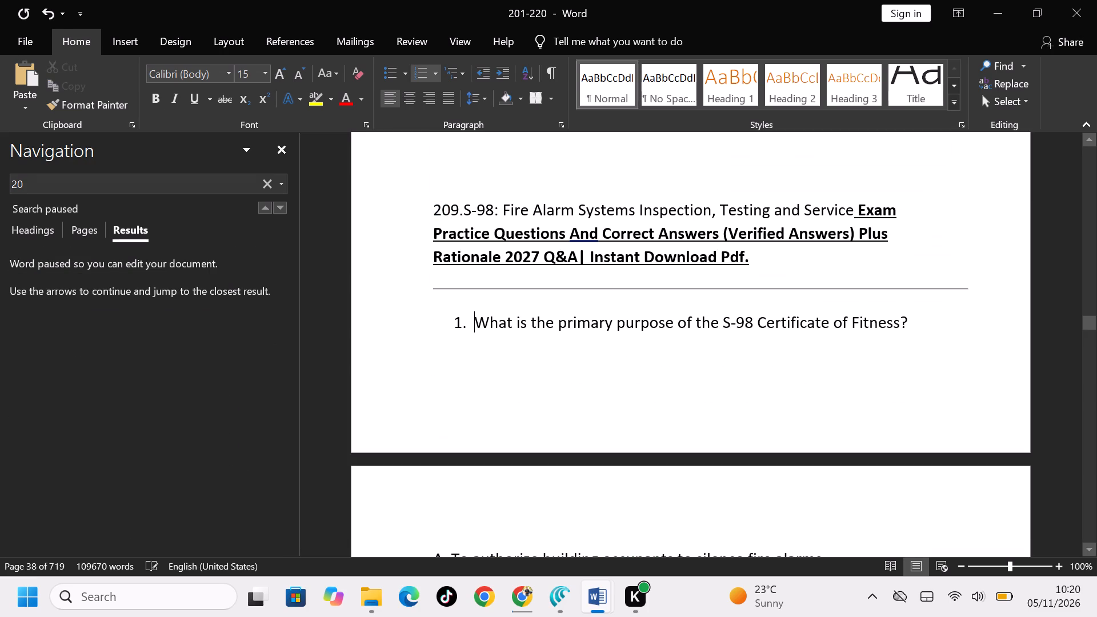
Format the entire exam 209 title, from 209.S-98 through Instant Download Pdf., at size 28, bold, underlined and red.
{"action": "left_click", "coordinate": [770, 253]}
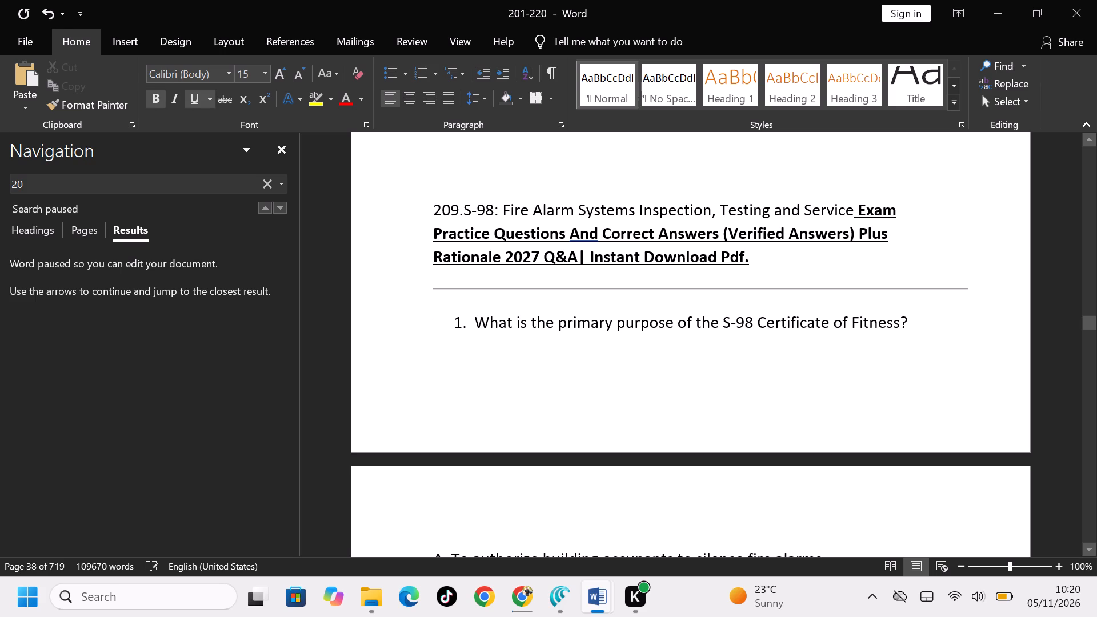
{"action": "left_click_drag", "start_coordinate": [770, 253], "coordinate": [428, 209]}
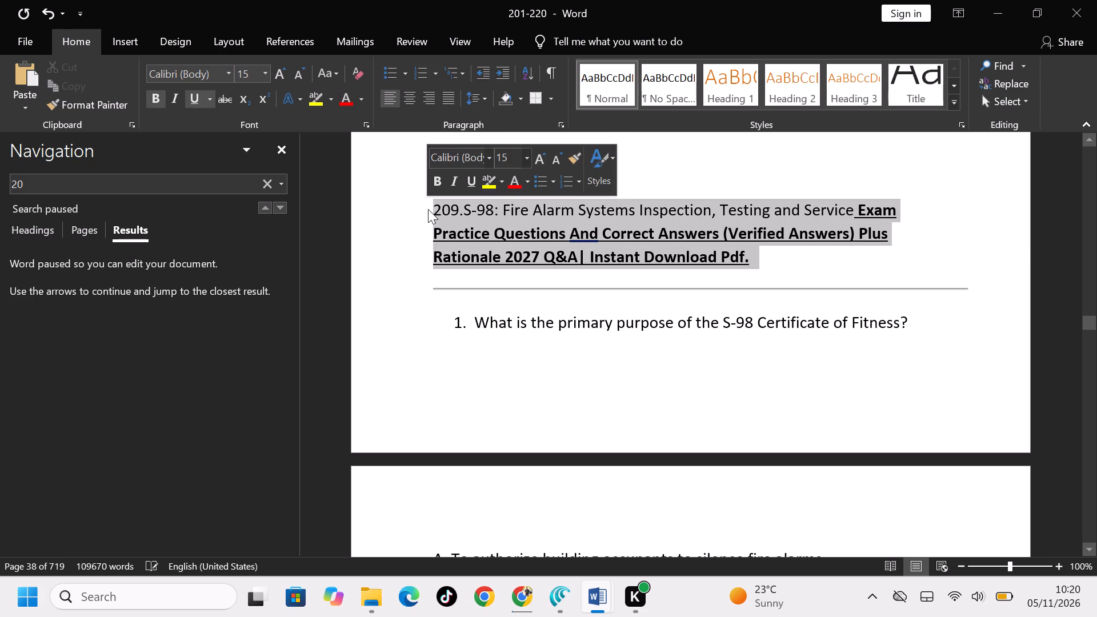
{"action": "key", "text": "ctrl+shift+period"}
{"action": "key", "text": "ctrl+shift+period"}
{"action": "key", "text": "ctrl+shift+period"}
{"action": "key", "text": "ctrl+shift+period"}
{"action": "key", "text": "ctrl+shift+period"}
{"action": "key", "text": "ctrl+shift+period"}
{"action": "key", "text": "ctrl+shift+period"}
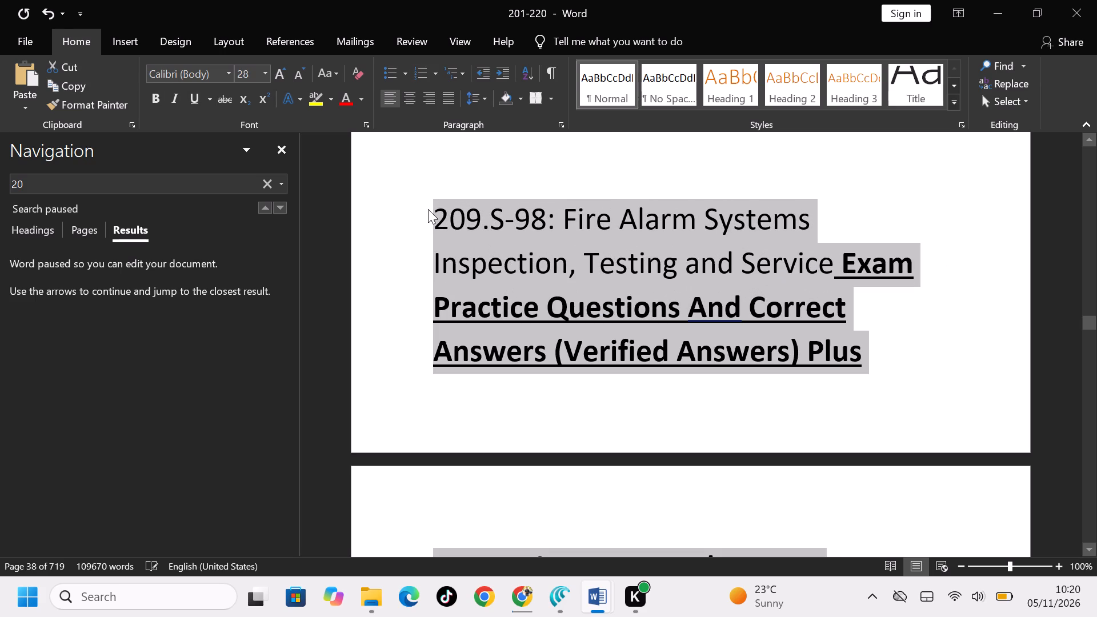
{"action": "key", "text": "ctrl+b"}
{"action": "key", "text": "ctrl+u"}
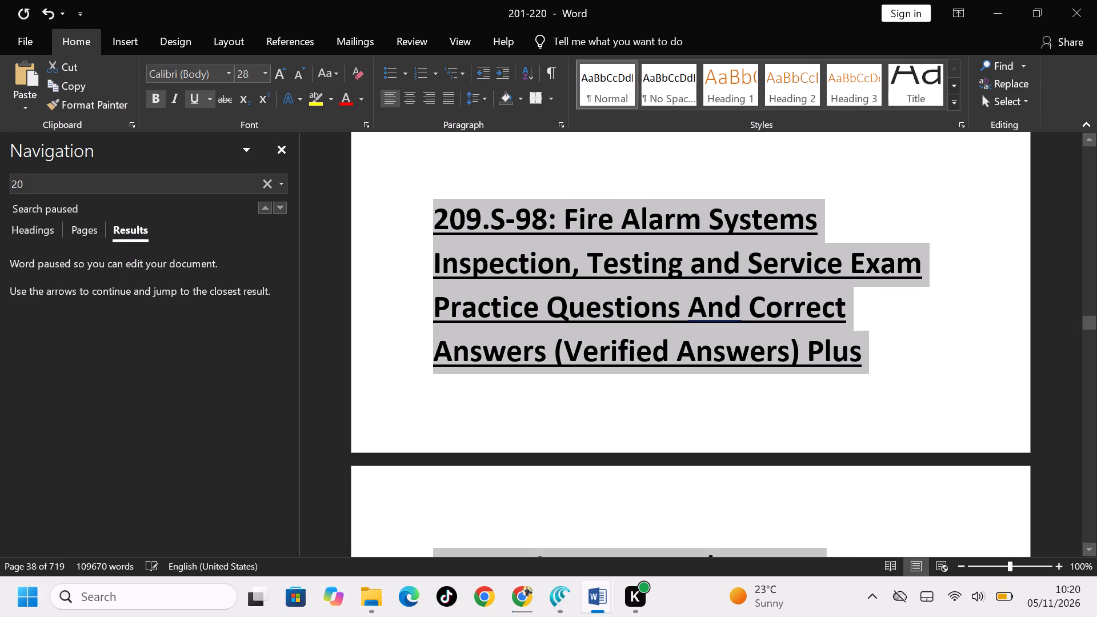
{"action": "left_click", "coordinate": [342, 95]}
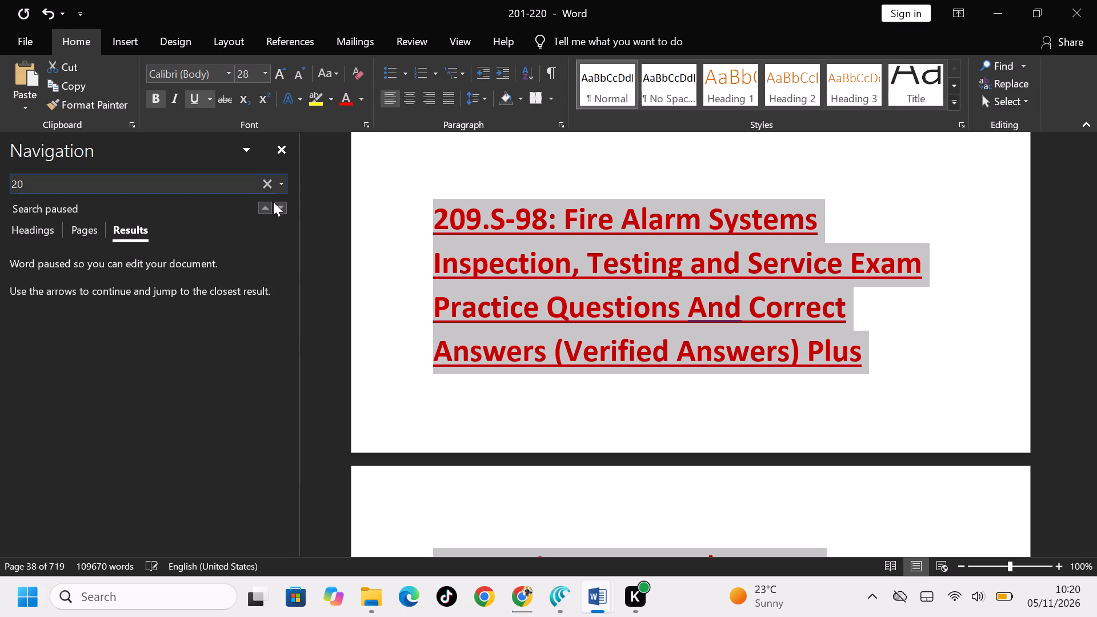
Search the document for 21 to locate the exam titles starting at 210.P-12: Supervision of Bulk Oil Storage Plants.
{"action": "left_click", "coordinate": [179, 180]}
{"action": "type", "text": "21"}
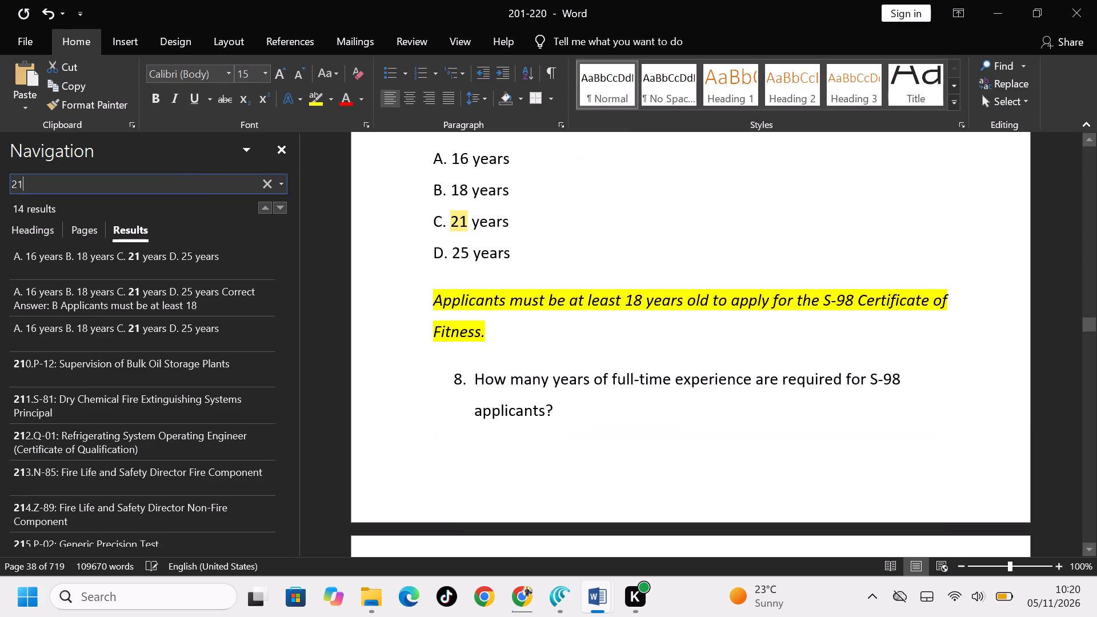
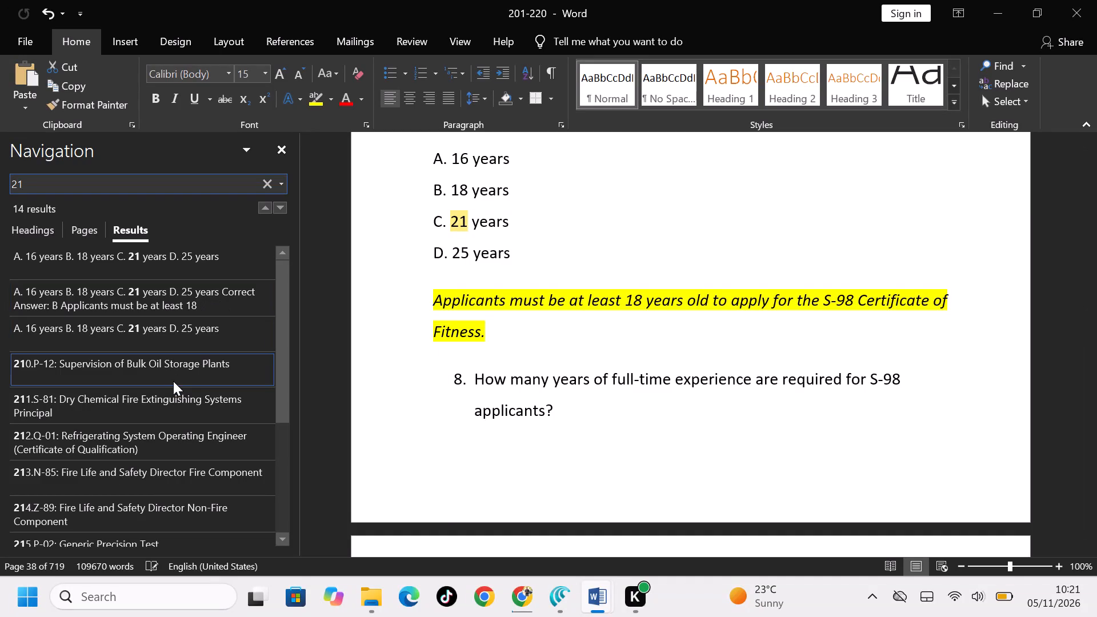
Go to the 210.P-12: Supervision of Bulk Oil Storage Plants title and paste the copied q&a text after it.
{"action": "left_click", "coordinate": [173, 381]}
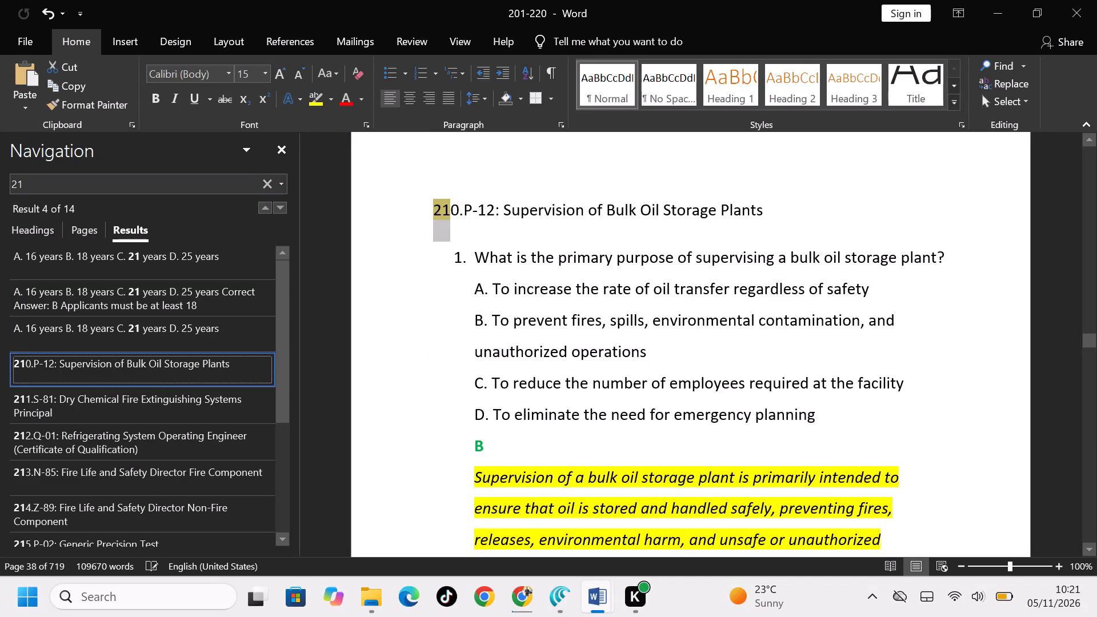
{"action": "left_click", "coordinate": [800, 210]}
{"action": "key", "text": "ctrl+v"}
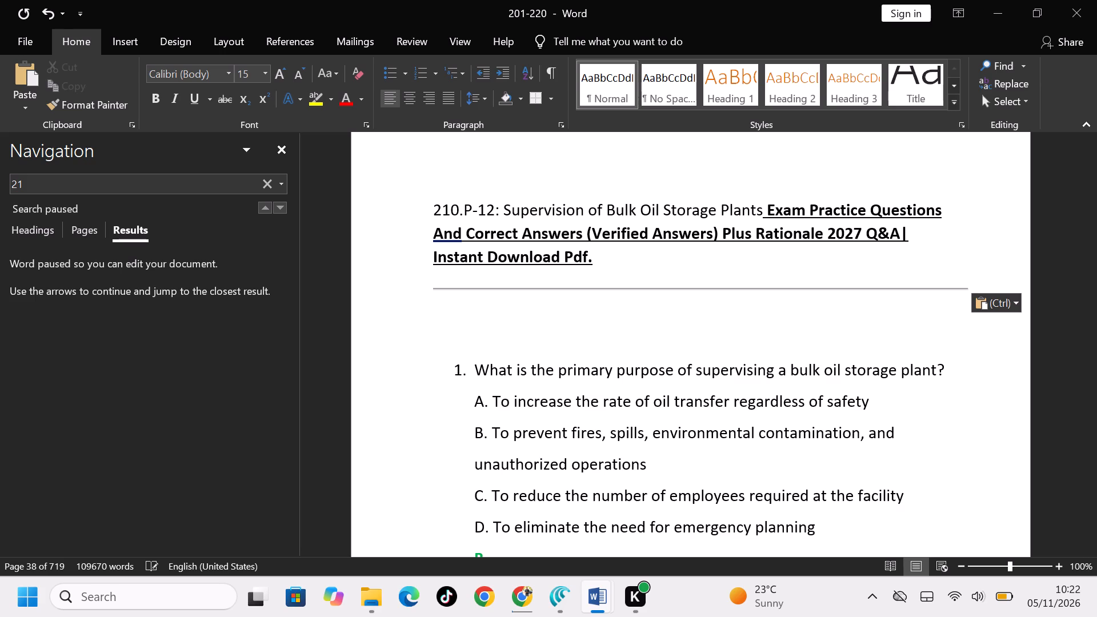
Format the entire exam 210 title, from 210.P-12 through Instant Download Pdf., at size 28, bold, underlined and red.
{"action": "left_click", "coordinate": [623, 266]}
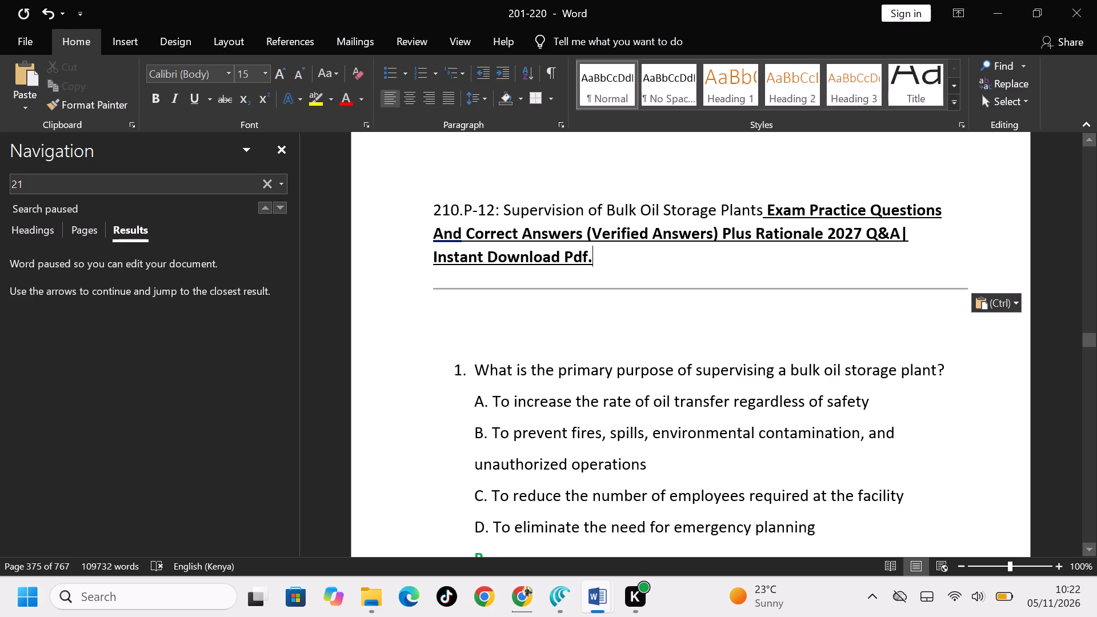
{"action": "left_click_drag", "start_coordinate": [623, 266], "coordinate": [552, 198]}
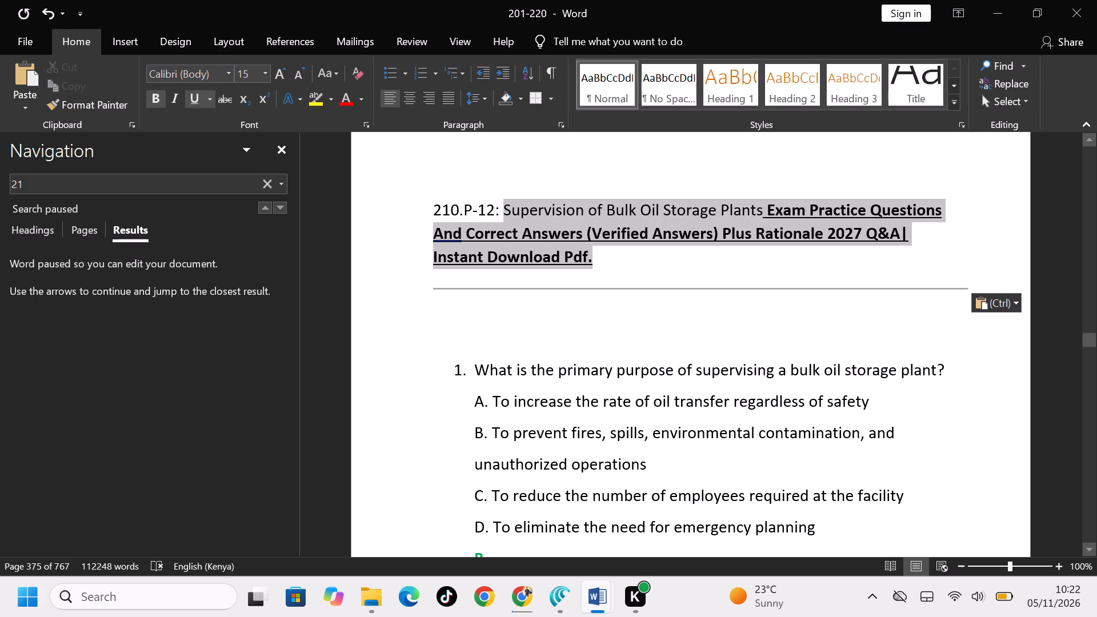
{"action": "left_click_drag", "start_coordinate": [552, 198], "coordinate": [524, 200]}
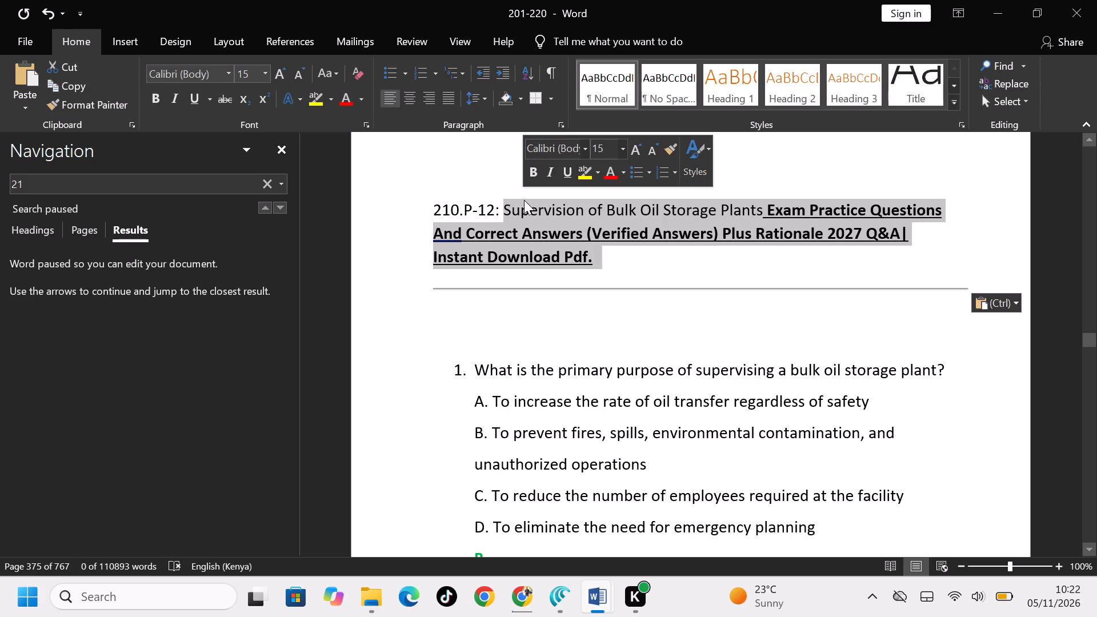
{"action": "left_click", "coordinate": [628, 265]}
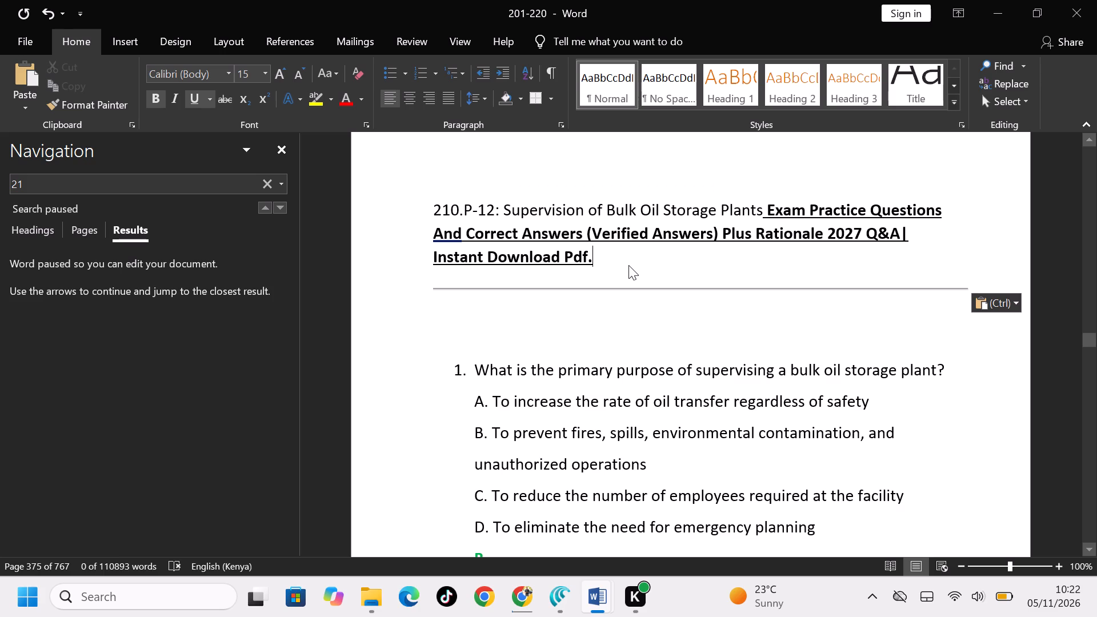
{"action": "left_click_drag", "start_coordinate": [628, 265], "coordinate": [411, 213]}
{"action": "scroll", "coordinate": [616, 263], "scroll_direction": "left", "scroll_amount": 1}
{"action": "key", "text": "ctrl+shift+period"}
{"action": "key", "text": "ctrl+shift+period"}
{"action": "key", "text": "ctrl+shift+period"}
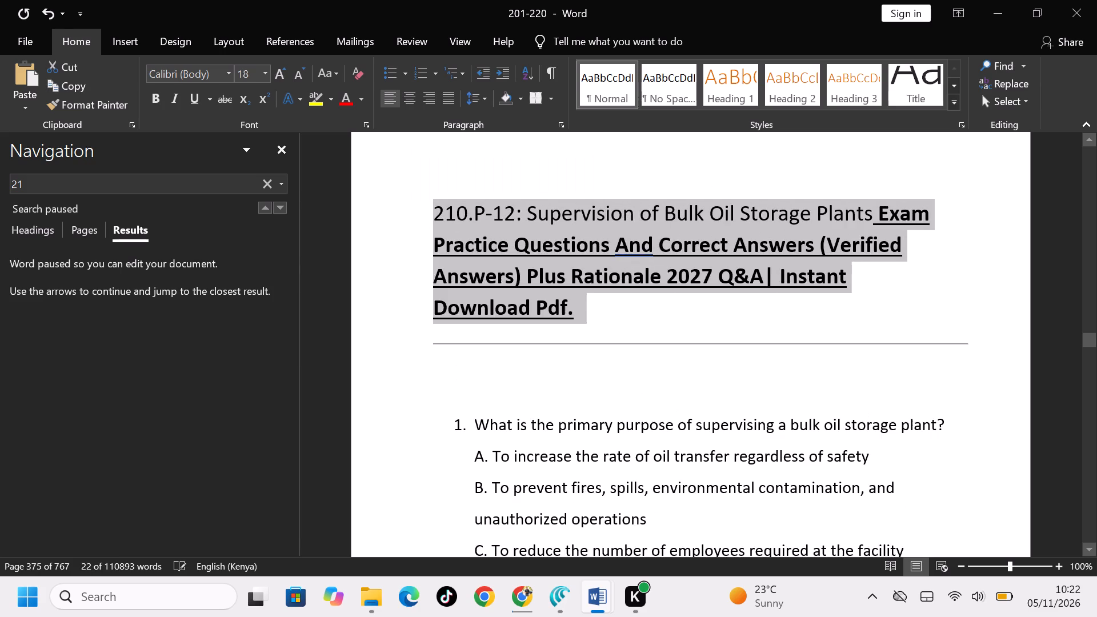
{"action": "key", "text": "ctrl+shift+period"}
{"action": "key", "text": "ctrl+shift+period"}
{"action": "key", "text": "ctrl+shift+period"}
{"action": "key", "text": "ctrl+shift+period"}
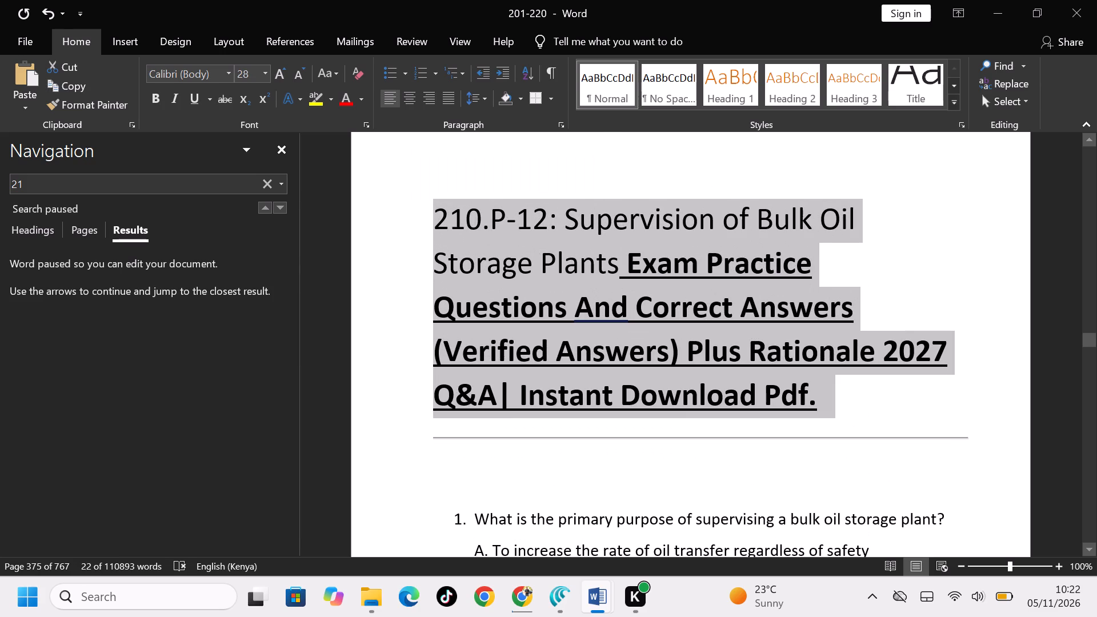
{"action": "key", "text": "ctrl+b"}
{"action": "key", "text": "ctrl+u"}
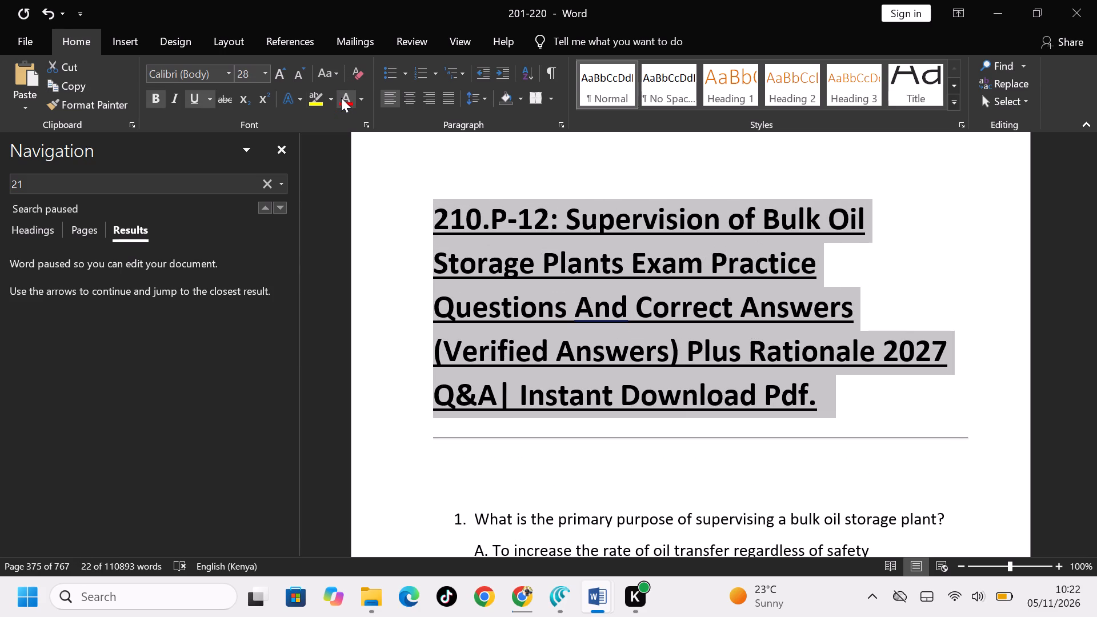
{"action": "left_click", "coordinate": [341, 98]}
Go to the 211.S-81: Dry Chemical Fire Extinguishing Systems Principal title and paste the copied q&a text after it.
{"action": "left_click", "coordinate": [211, 185]}
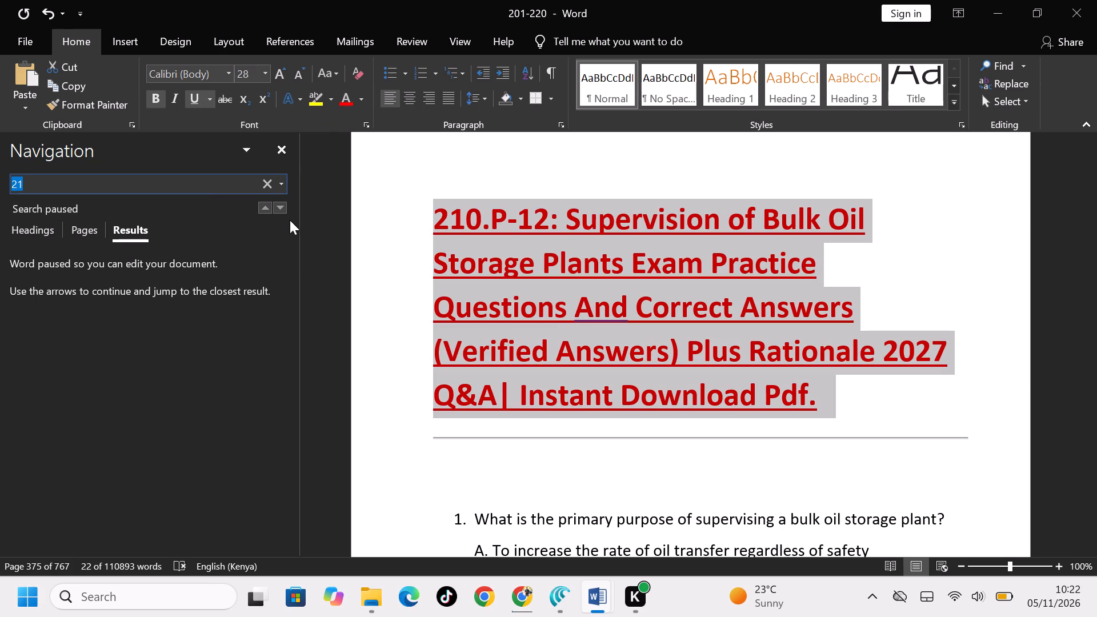
{"action": "left_click", "coordinate": [278, 209]}
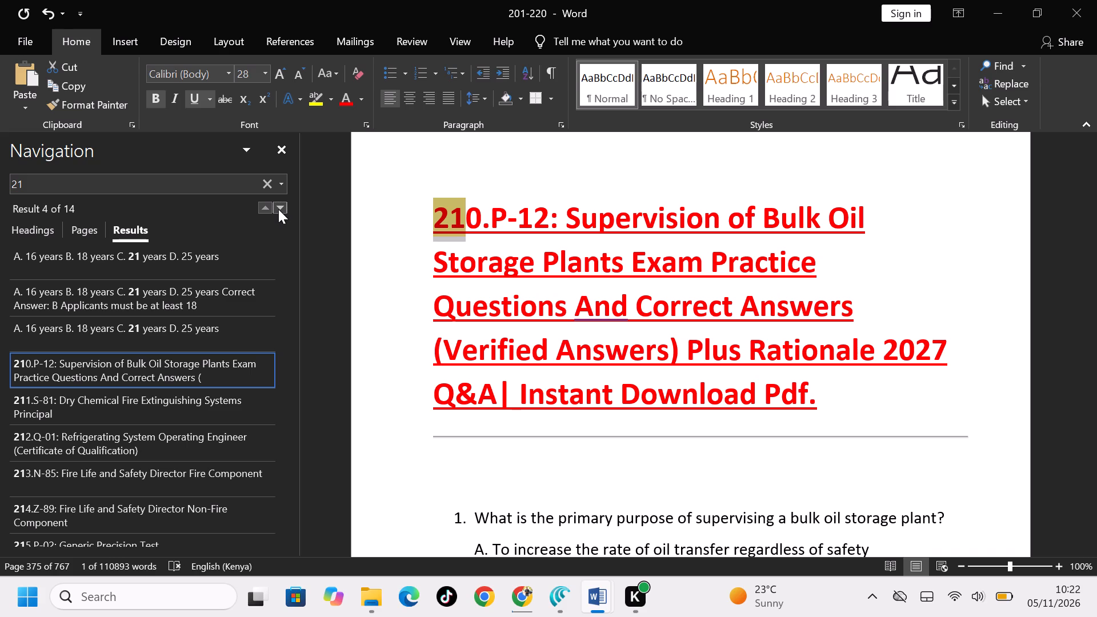
{"action": "left_click", "coordinate": [215, 412]}
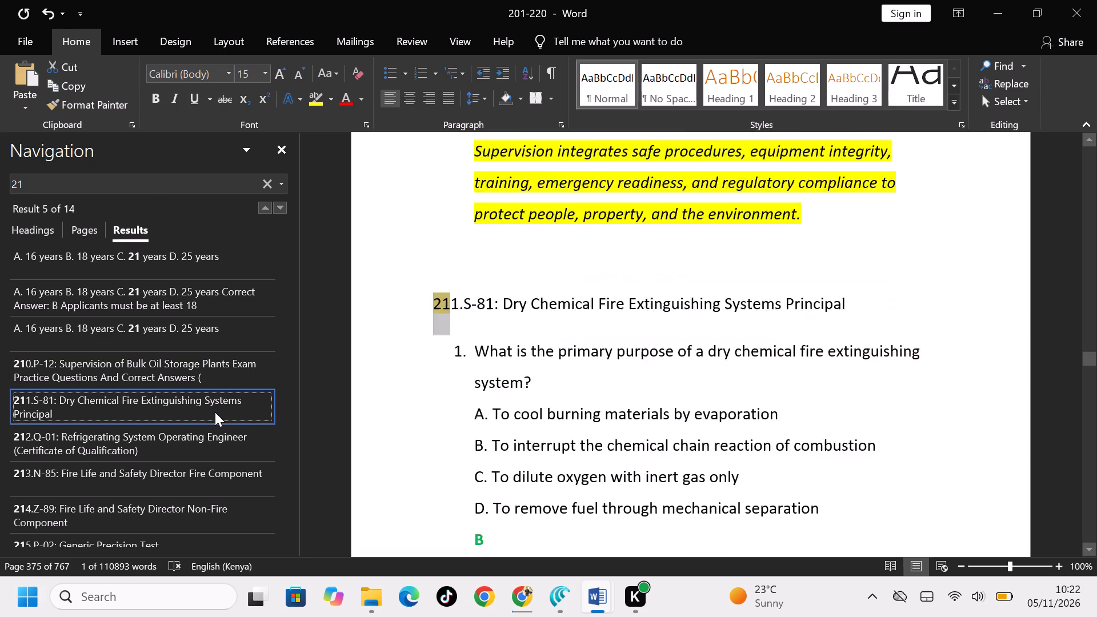
{"action": "left_click", "coordinate": [872, 217]}
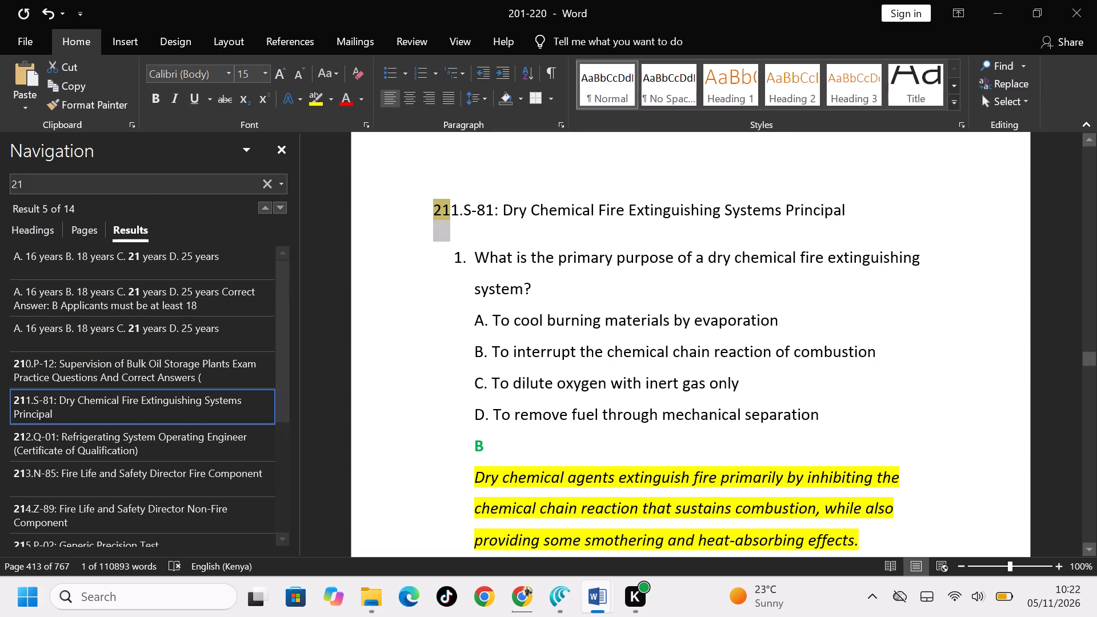
{"action": "key", "text": "ctrl+v"}
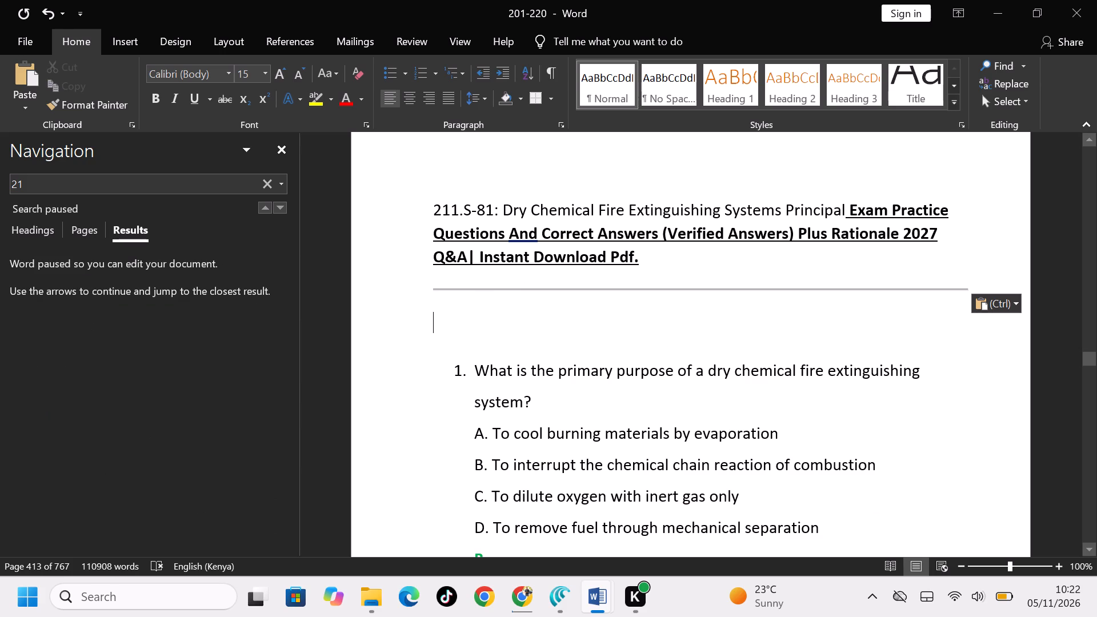
Format the entire exam 211 title, from 211.S-81 through Instant Download Pdf., at size 28, bold, underlined and in standard blue.
{"action": "left_click", "coordinate": [710, 271]}
{"action": "left_click", "coordinate": [672, 266]}
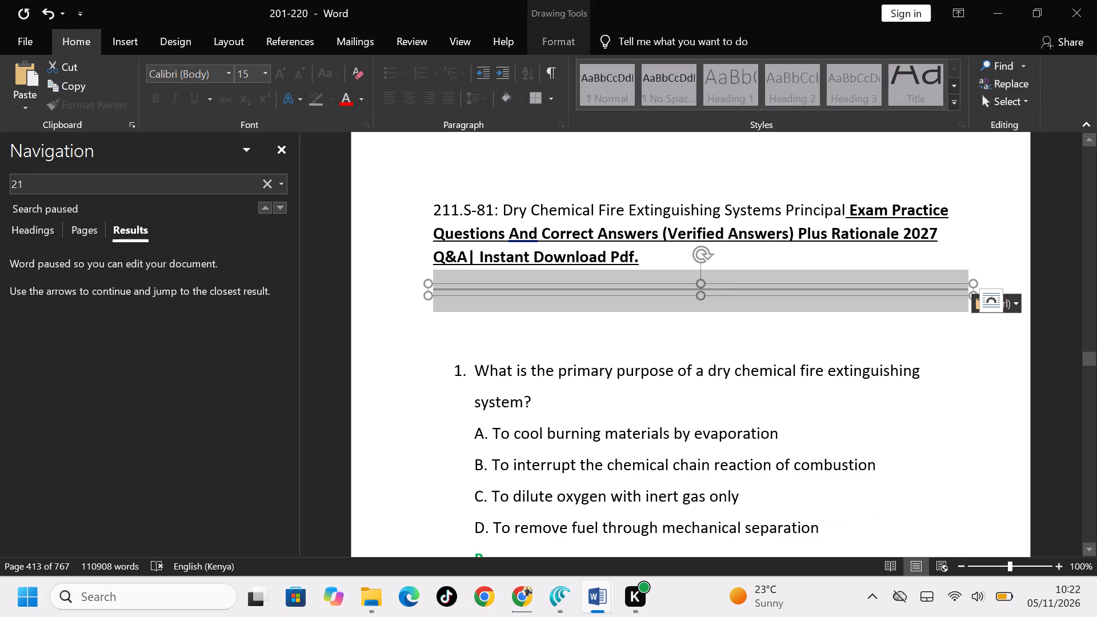
{"action": "left_click_drag", "start_coordinate": [672, 266], "coordinate": [425, 218]}
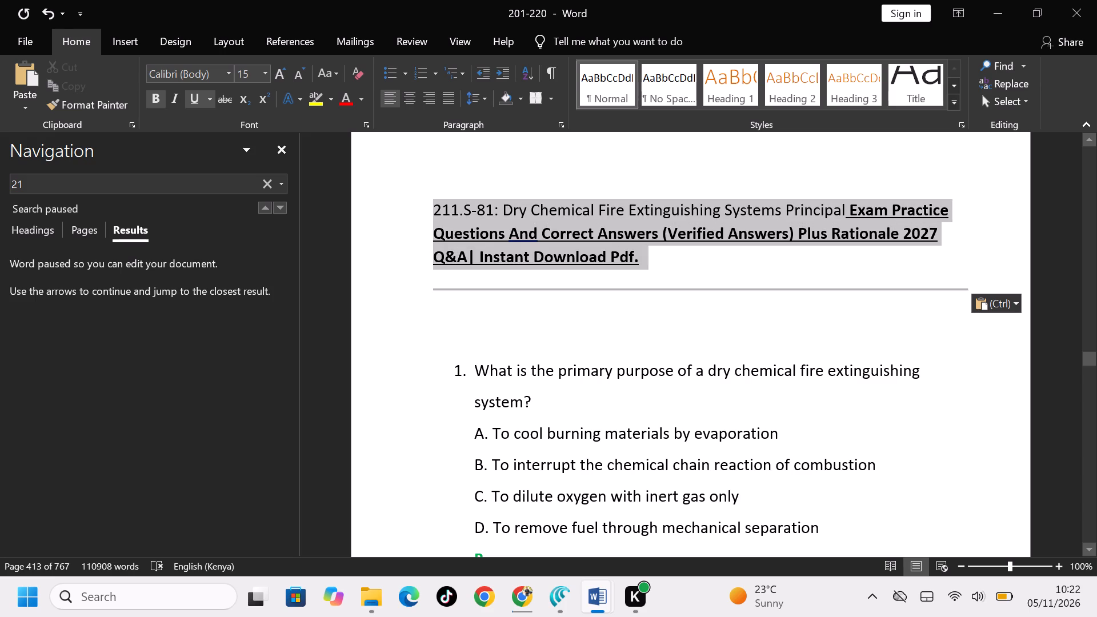
{"action": "left_click_drag", "start_coordinate": [425, 218], "coordinate": [417, 216]}
{"action": "key", "text": "ctrl+shift+period"}
{"action": "key", "text": "ctrl+shift+period"}
{"action": "key", "text": "ctrl+shift+period"}
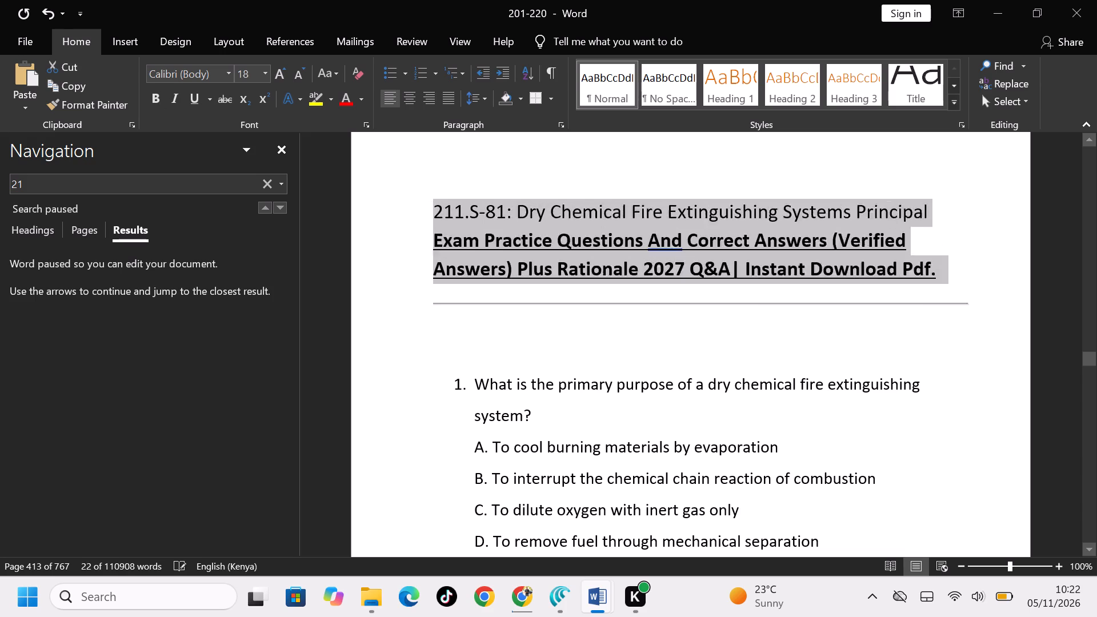
{"action": "key", "text": "ctrl+shift+period"}
{"action": "key", "text": "ctrl+shift+period"}
{"action": "key", "text": "ctrl+shift+period"}
{"action": "key", "text": "ctrl+shift+period"}
{"action": "key", "text": "ctrl+b"}
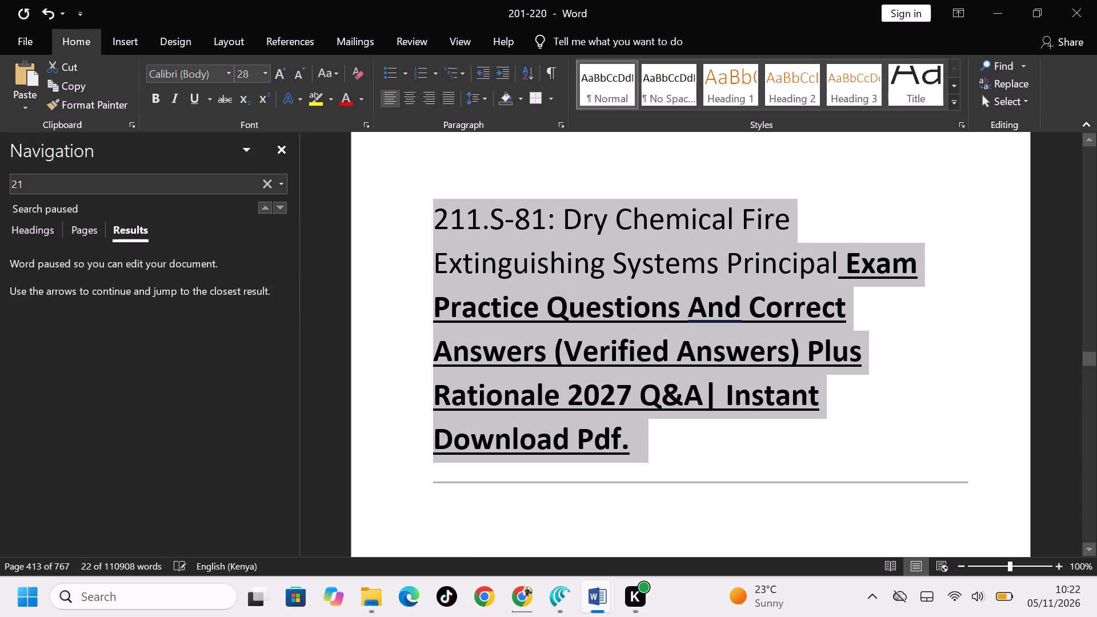
{"action": "key", "text": "ctrl+u"}
{"action": "left_click", "coordinate": [363, 99]}
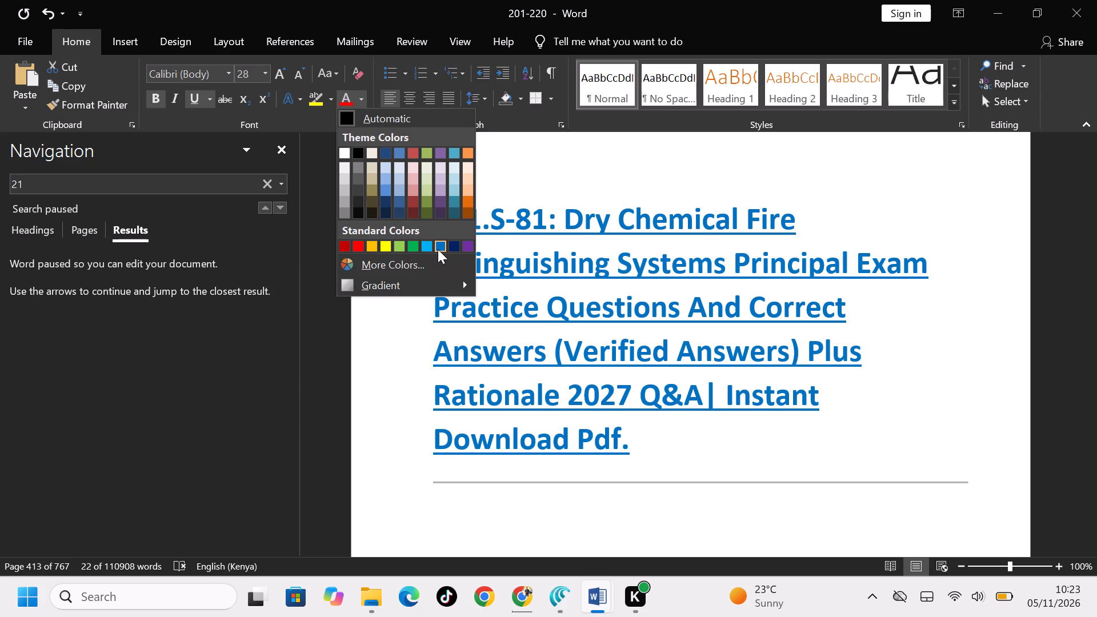
{"action": "left_click", "coordinate": [438, 249]}
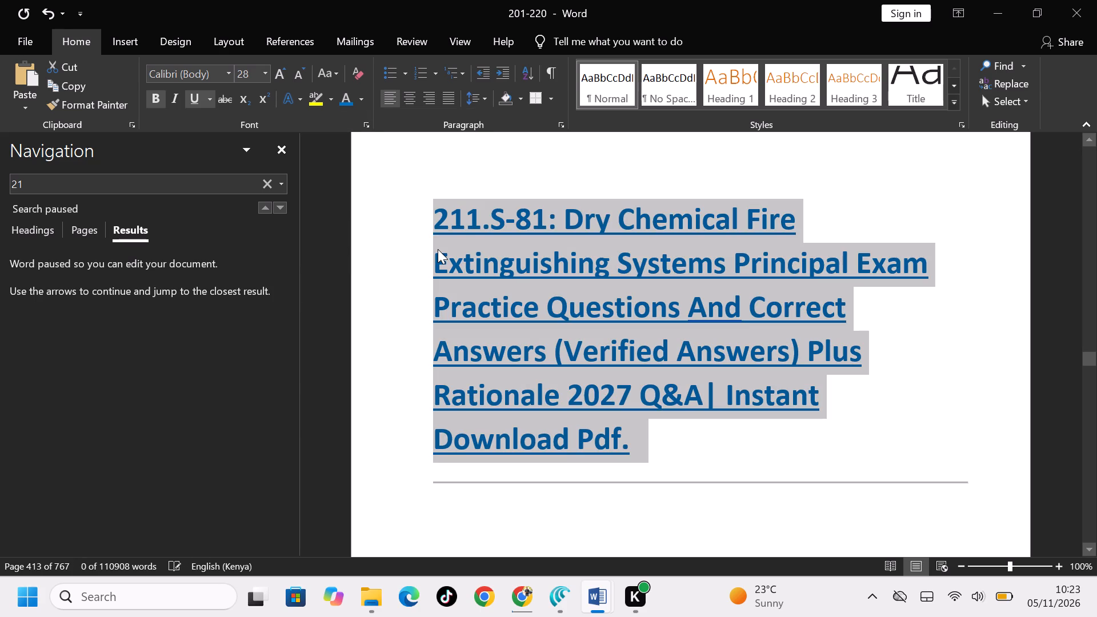
Go to the 212.Q-01: Refrigerating System Operating Engineer (Certificate of Qualification) title and paste the copied q&a text after it.
{"action": "left_click", "coordinate": [274, 211]}
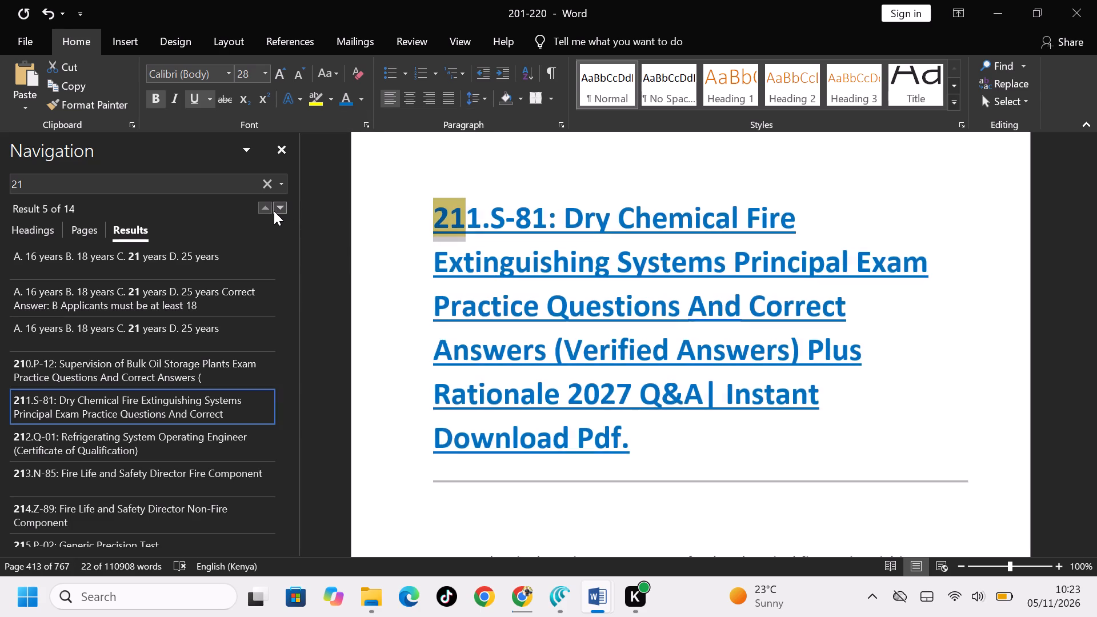
{"action": "left_click", "coordinate": [274, 211]}
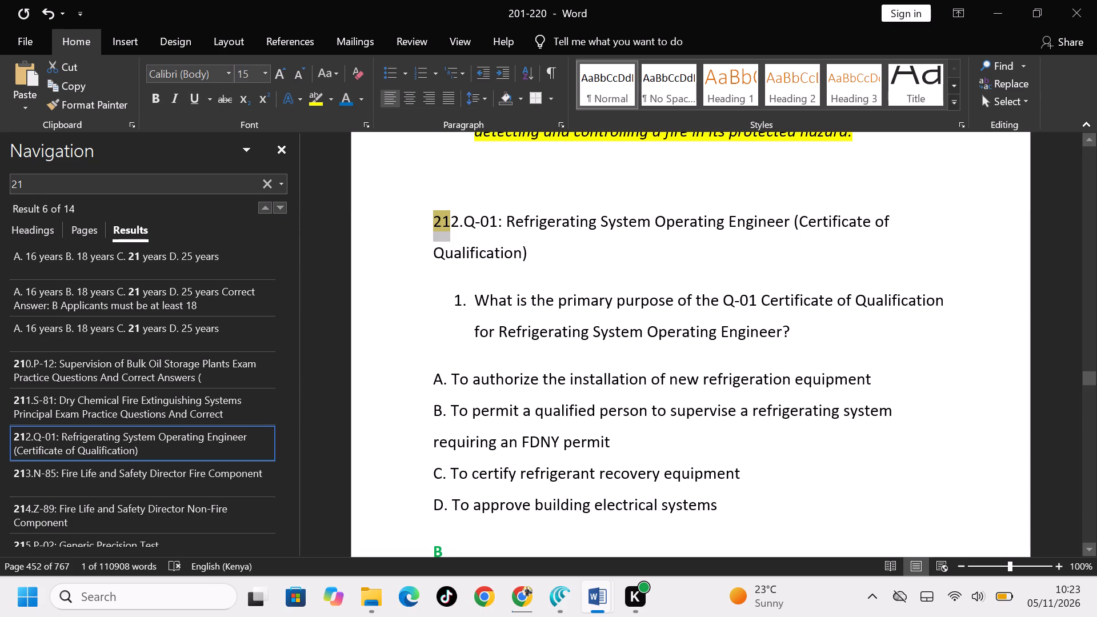
{"action": "left_click", "coordinate": [548, 253]}
{"action": "key", "text": "ctrl+v"}
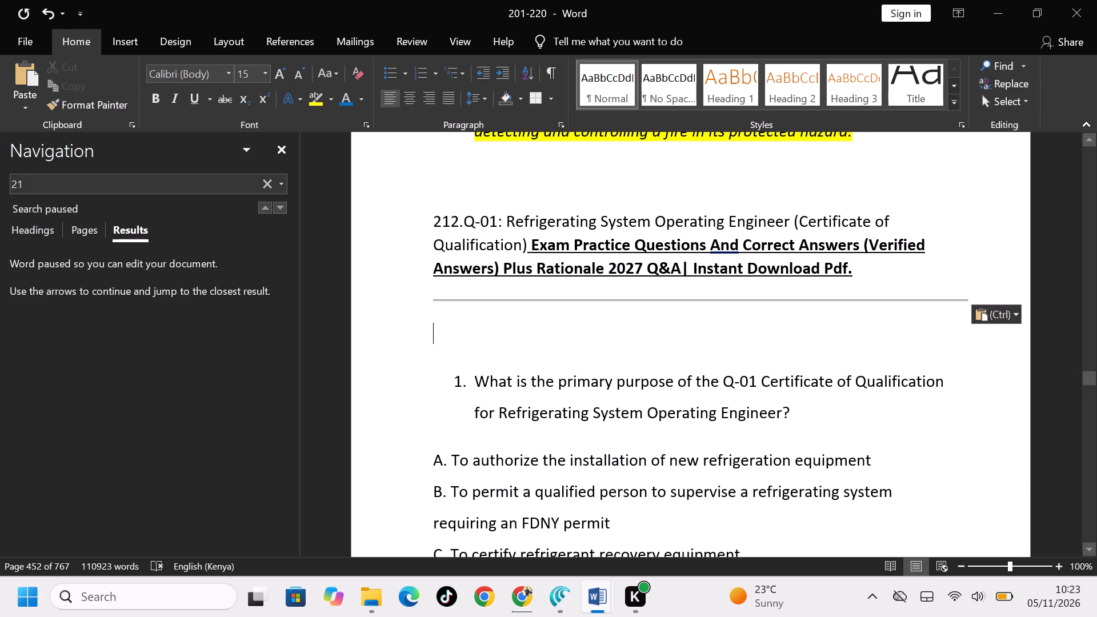
Format the entire exam 212 title, from 212.Q-01 through Instant Download Pdf., at size 28, bold, underlined and blue.
{"action": "left_click", "coordinate": [860, 271]}
{"action": "left_click_drag", "start_coordinate": [860, 271], "coordinate": [508, 211]}
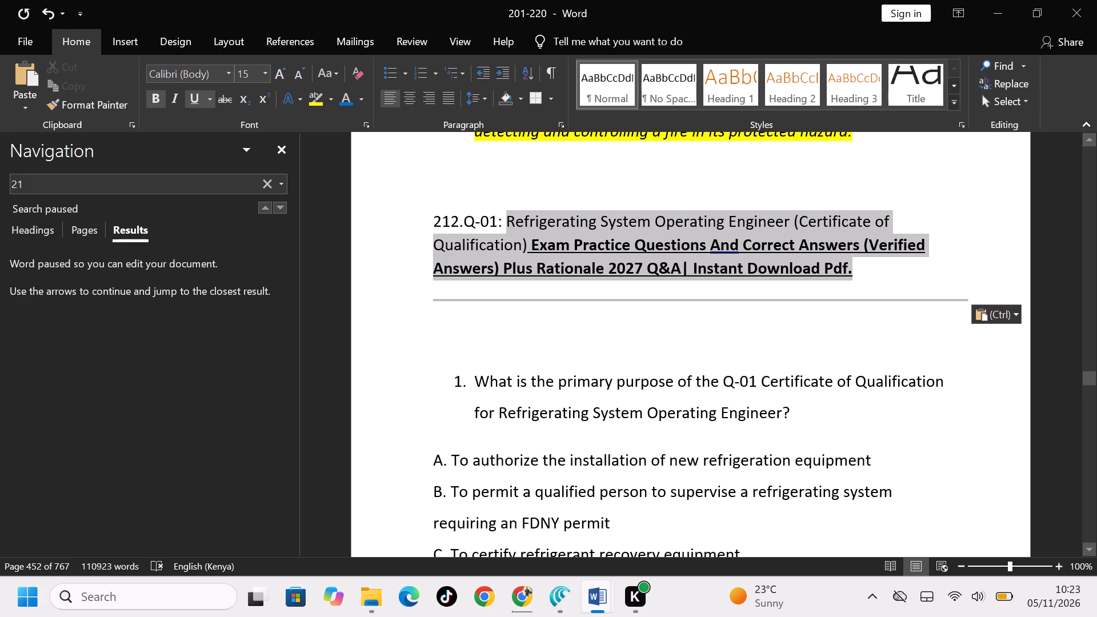
{"action": "left_click_drag", "start_coordinate": [508, 211], "coordinate": [430, 221]}
{"action": "key", "text": "ctrl+shift+period"}
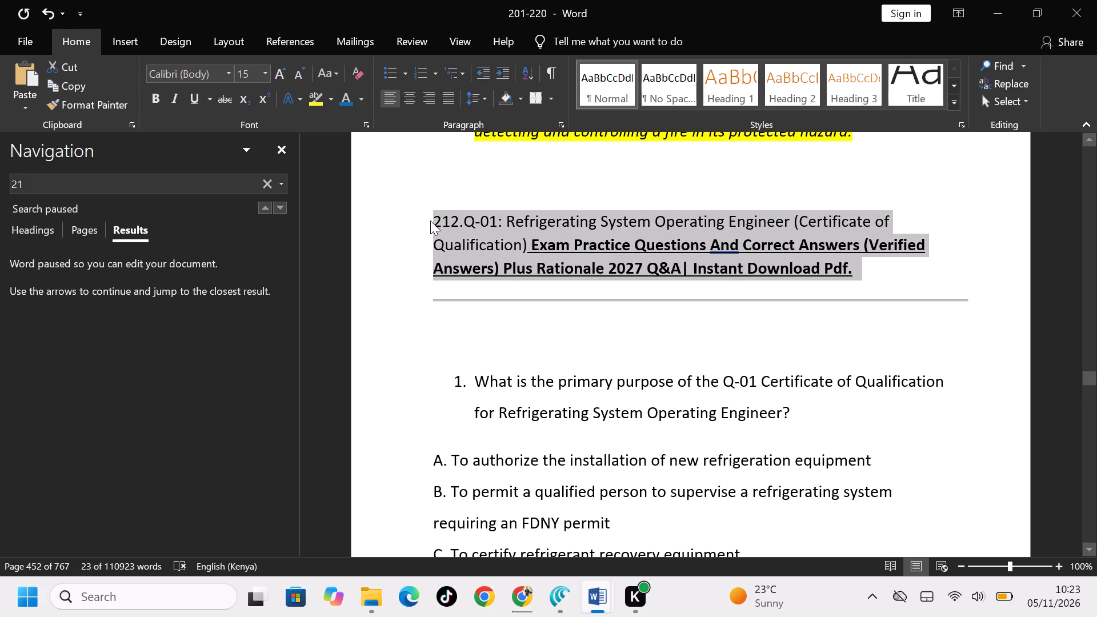
{"action": "key", "text": "ctrl+shift+period"}
{"action": "key", "text": "ctrl+shift+period"}
{"action": "key", "text": "ctrl+shift+period"}
{"action": "key", "text": "ctrl+shift+period"}
{"action": "key", "text": "ctrl+shift+period"}
{"action": "key", "text": "ctrl+shift+period"}
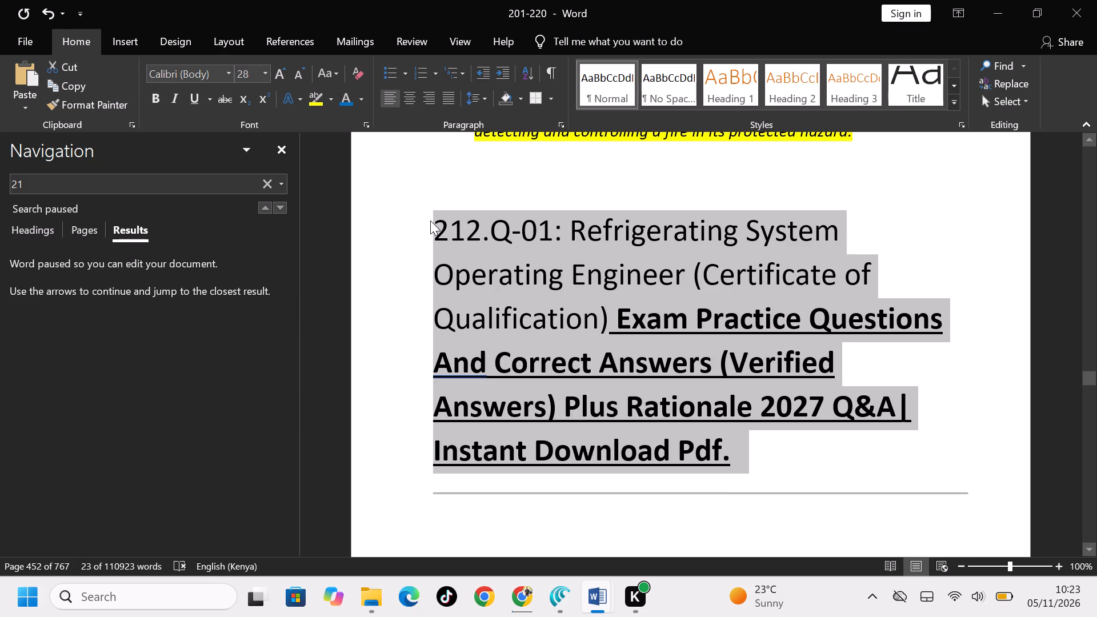
{"action": "key", "text": "ctrl+b"}
{"action": "key", "text": "ctrl+u"}
{"action": "left_click", "coordinate": [342, 99]}
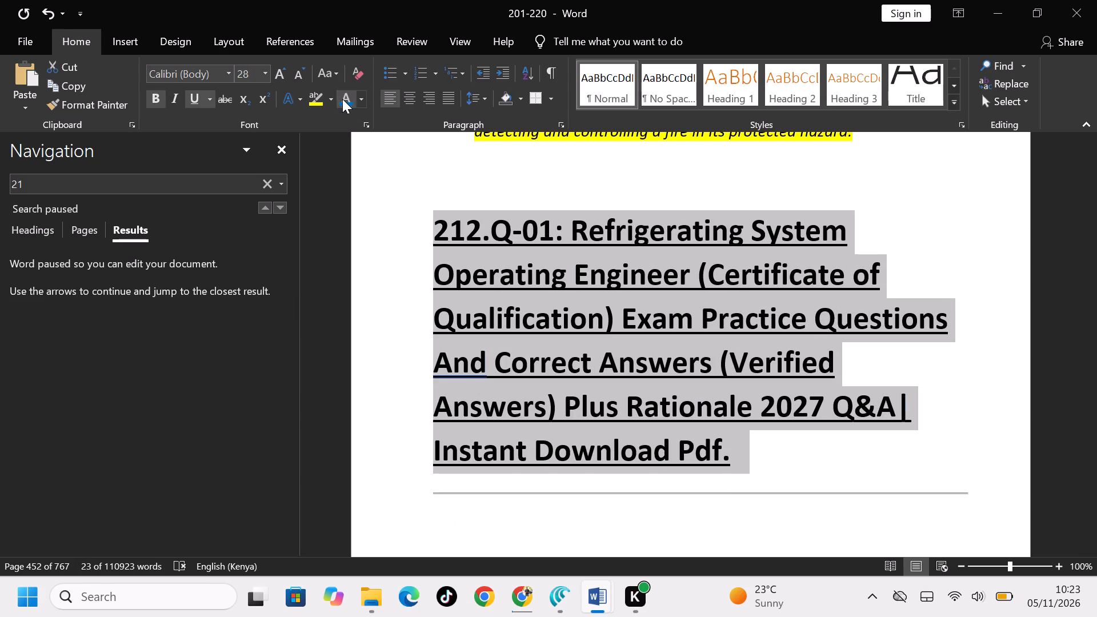
Go to the 213.N-85: Fire Life and Safety Director Fire Component title and paste the copied q&a text after it.
{"action": "left_click", "coordinate": [282, 206]}
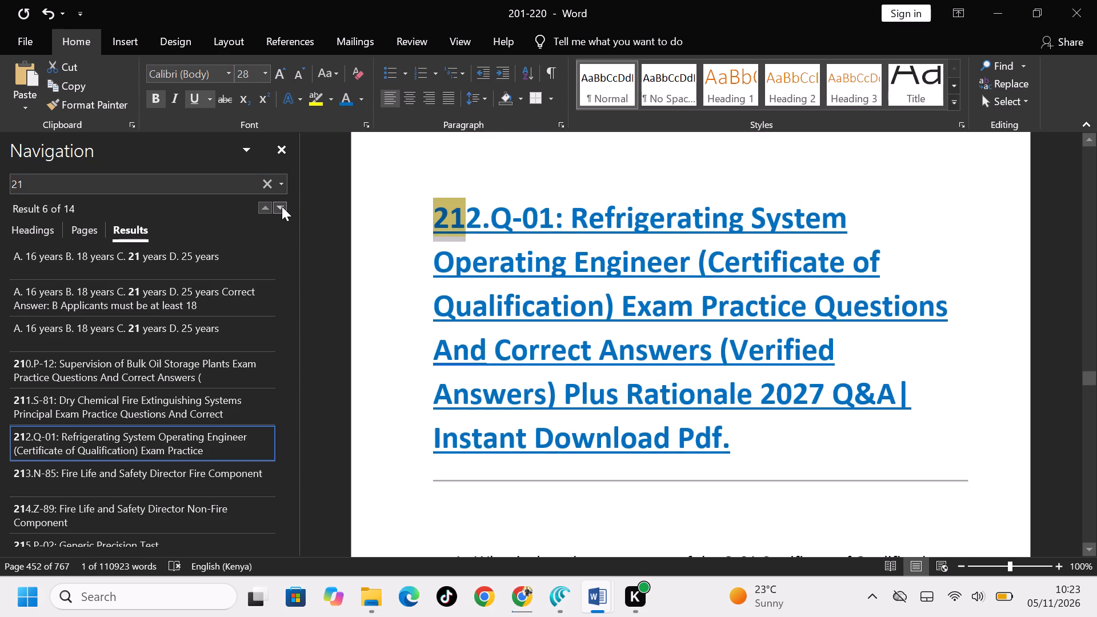
{"action": "left_click", "coordinate": [282, 206]}
{"action": "left_click", "coordinate": [836, 215]}
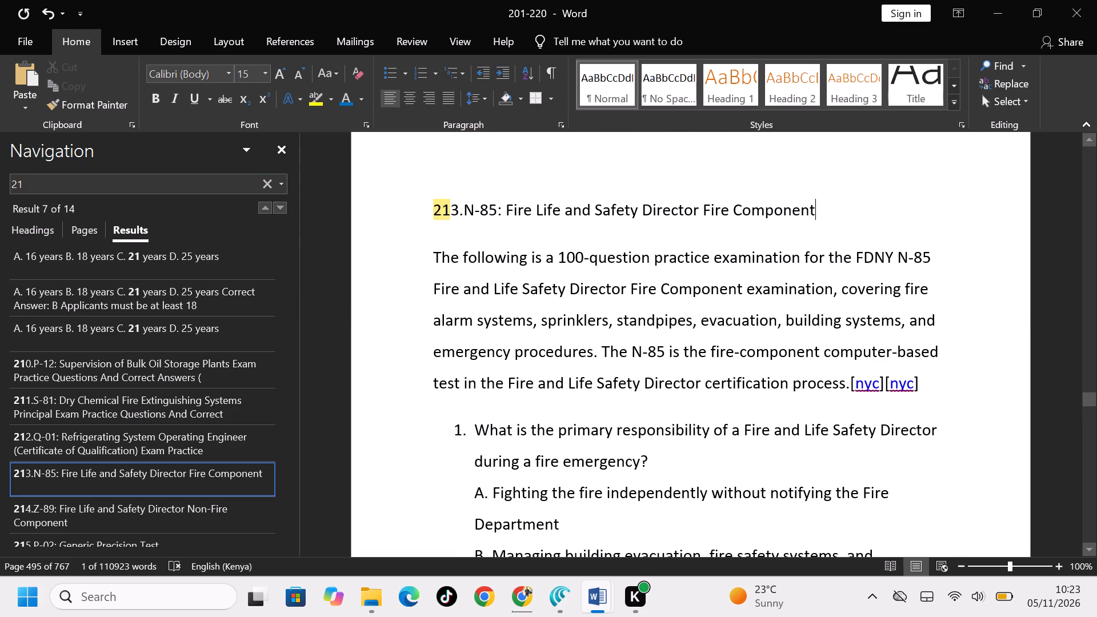
{"action": "key", "text": "ctrl+v"}
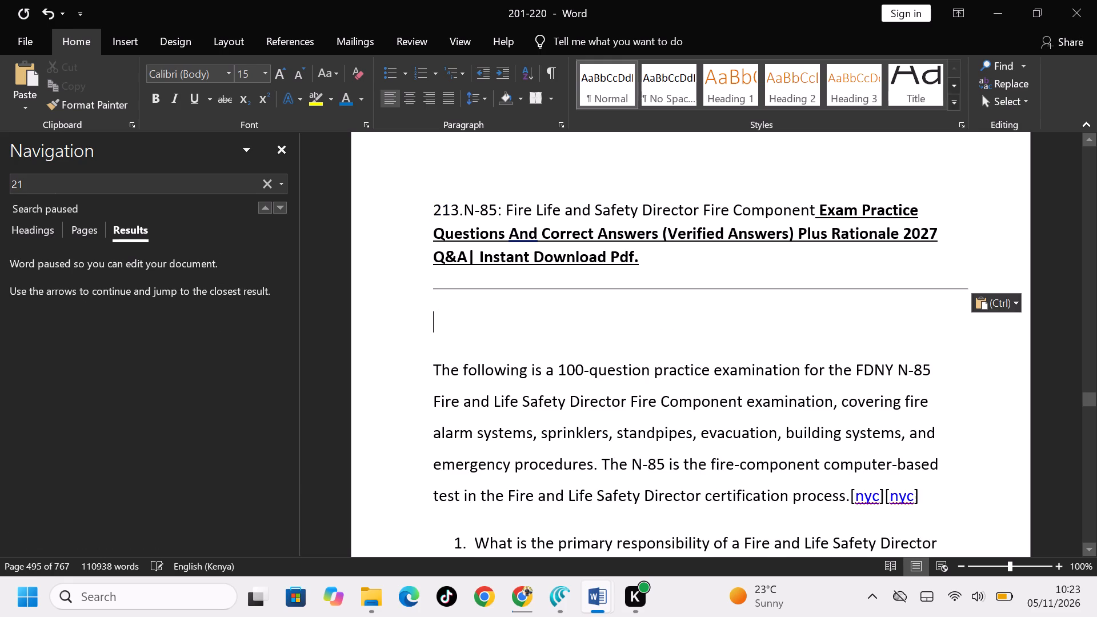
Format the entire exam 213 title, from 213.N-85 through Instant Download Pdf., at size 28, bold, underlined and blue.
{"action": "left_click", "coordinate": [664, 257]}
{"action": "left_click_drag", "start_coordinate": [664, 257], "coordinate": [397, 203]}
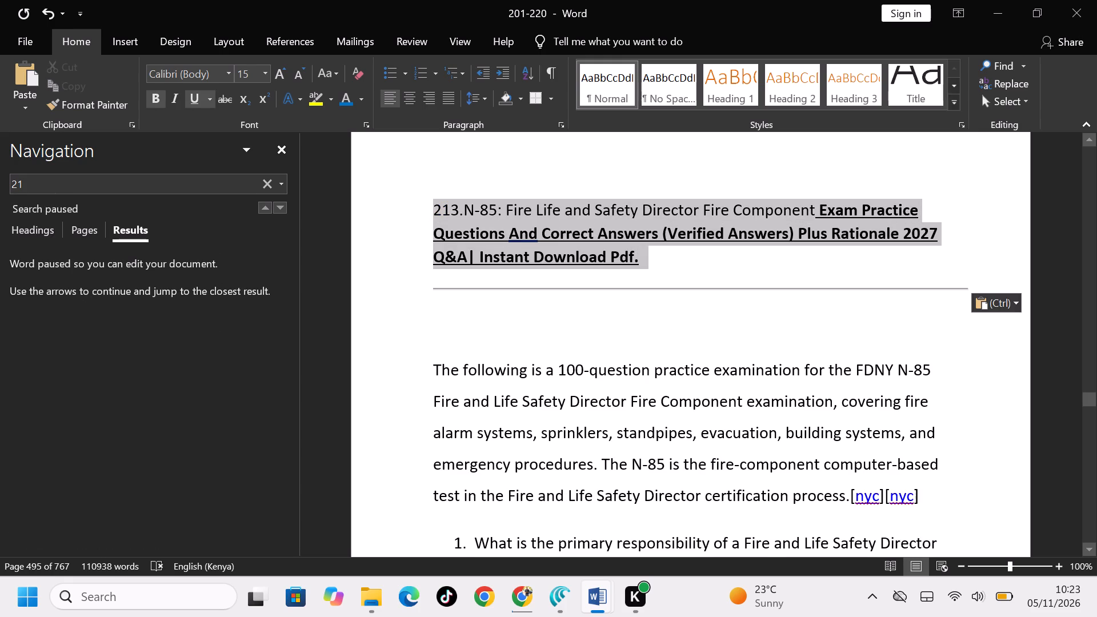
{"action": "left_click_drag", "start_coordinate": [397, 203], "coordinate": [397, 204]}
{"action": "key", "text": "ctrl+shift+period"}
{"action": "key", "text": "ctrl+shift+period"}
{"action": "key", "text": "ctrl+shift+period"}
{"action": "key", "text": "ctrl+shift+period"}
{"action": "key", "text": "ctrl+shift+period"}
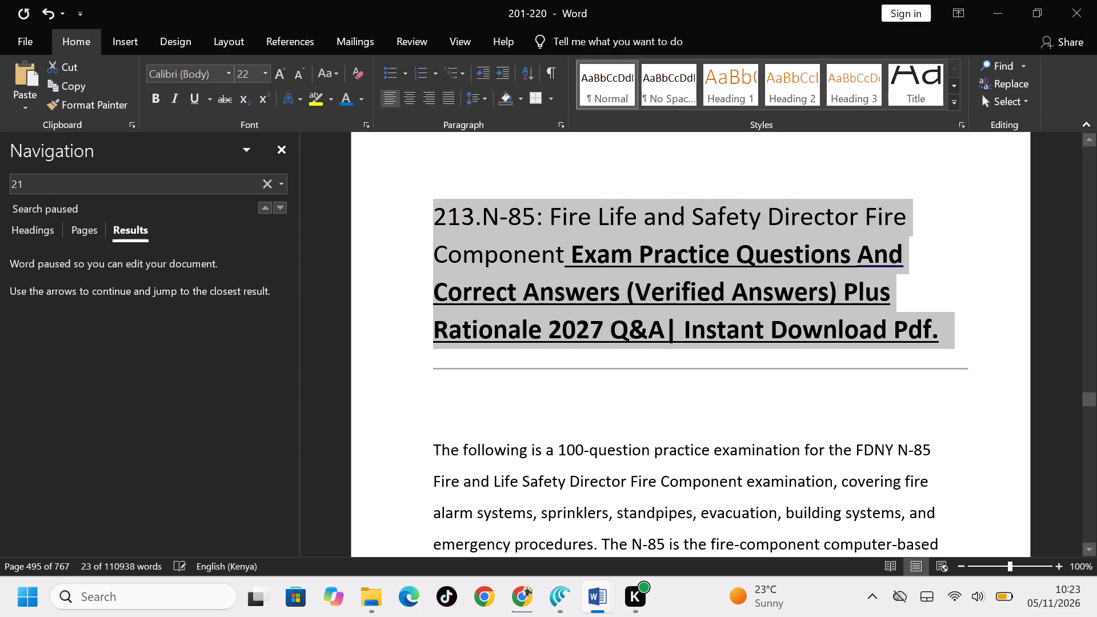
{"action": "key", "text": "ctrl+shift+period"}
{"action": "key", "text": "ctrl+shift+period"}
{"action": "key", "text": "ctrl+b"}
{"action": "key", "text": "ctrl+u"}
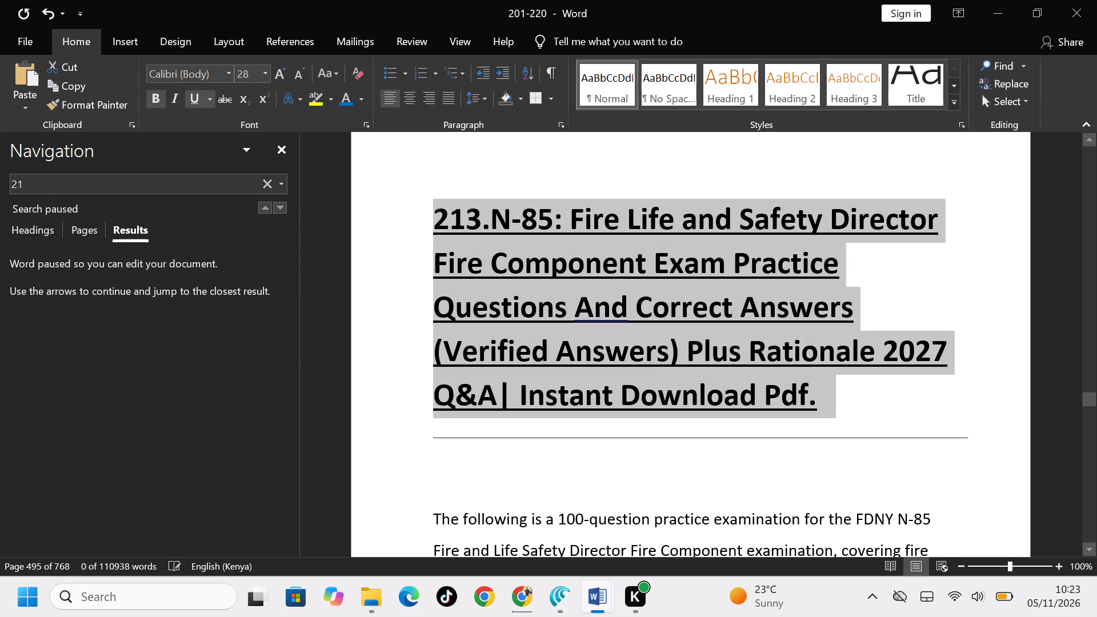
{"action": "scroll", "coordinate": [565, 351], "scroll_direction": "down", "scroll_amount": 1}
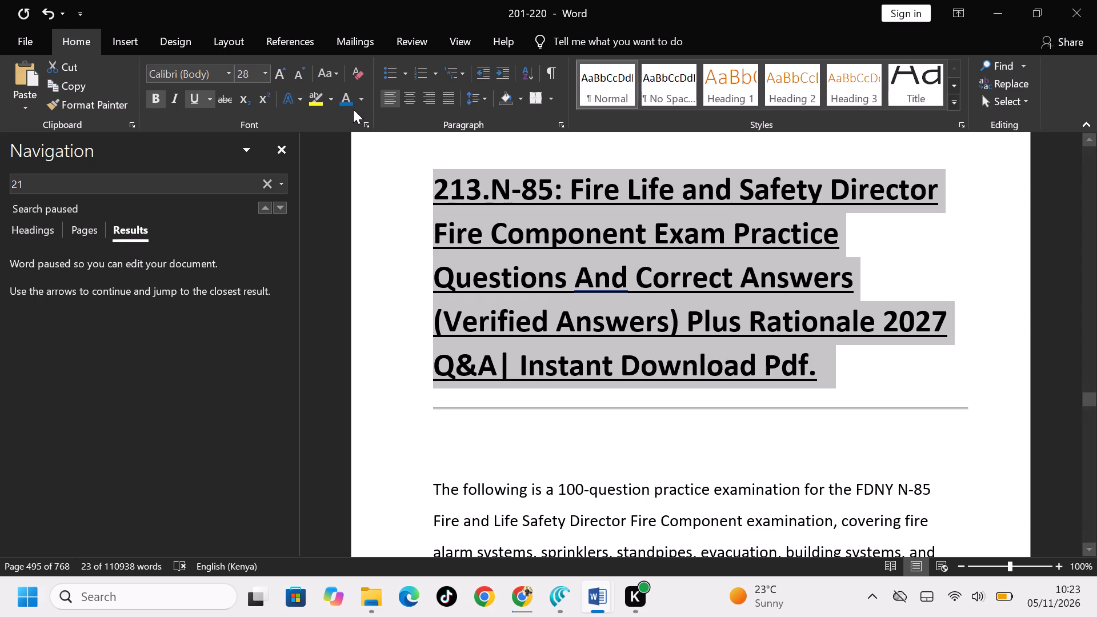
{"action": "left_click", "coordinate": [346, 102]}
Delete the introductory paragraph about the 100-question FDNY N-85 practice examination, with the blank space above it, below the exam 213 title.
{"action": "scroll", "coordinate": [654, 421], "scroll_direction": "down", "scroll_amount": 2}
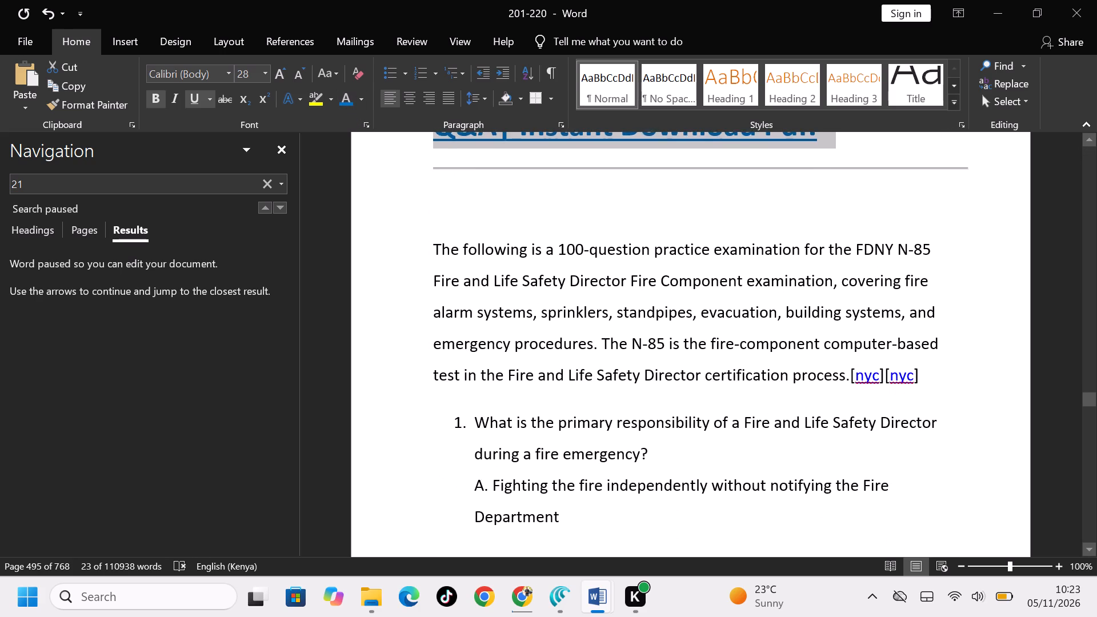
{"action": "left_click", "coordinate": [943, 381]}
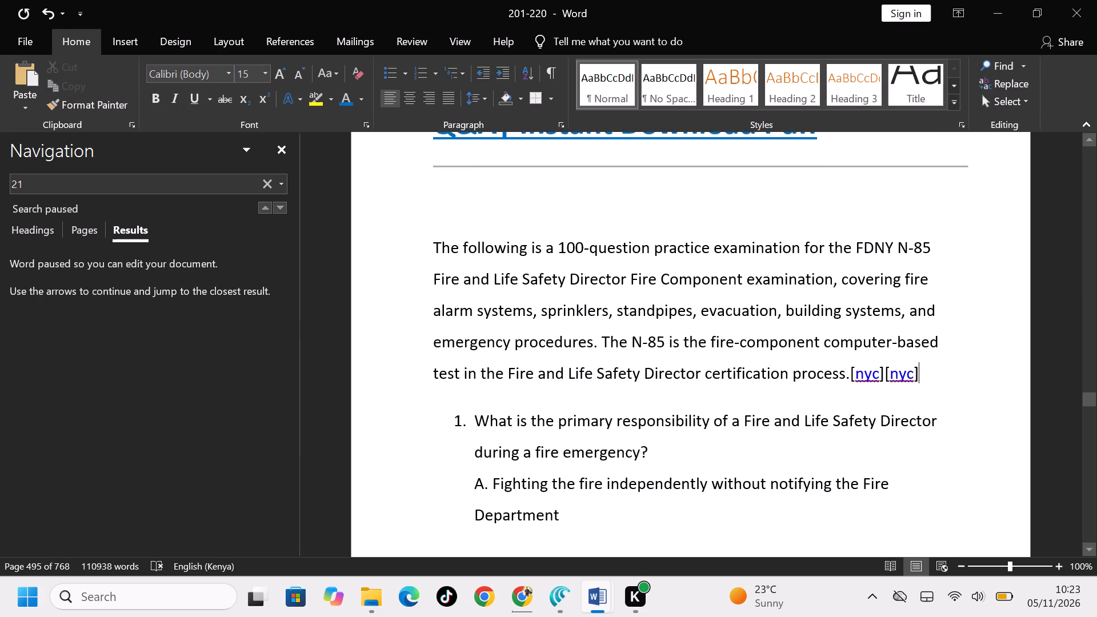
{"action": "left_click_drag", "start_coordinate": [943, 381], "coordinate": [406, 242]}
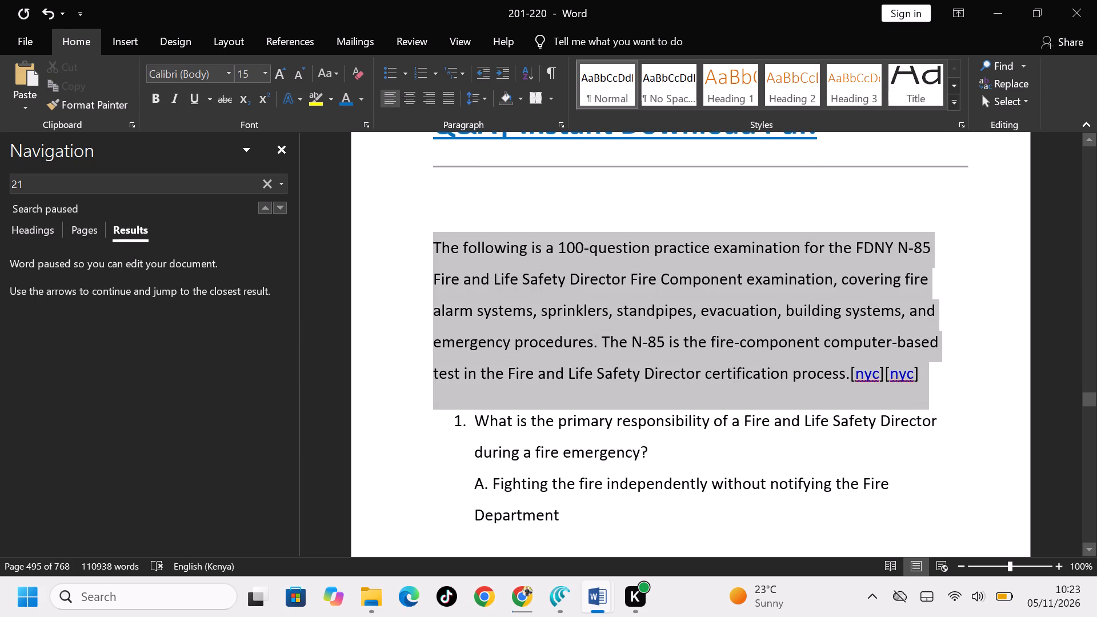
{"action": "left_click_drag", "start_coordinate": [406, 242], "coordinate": [405, 223]}
{"action": "key", "text": "BackSpace"}
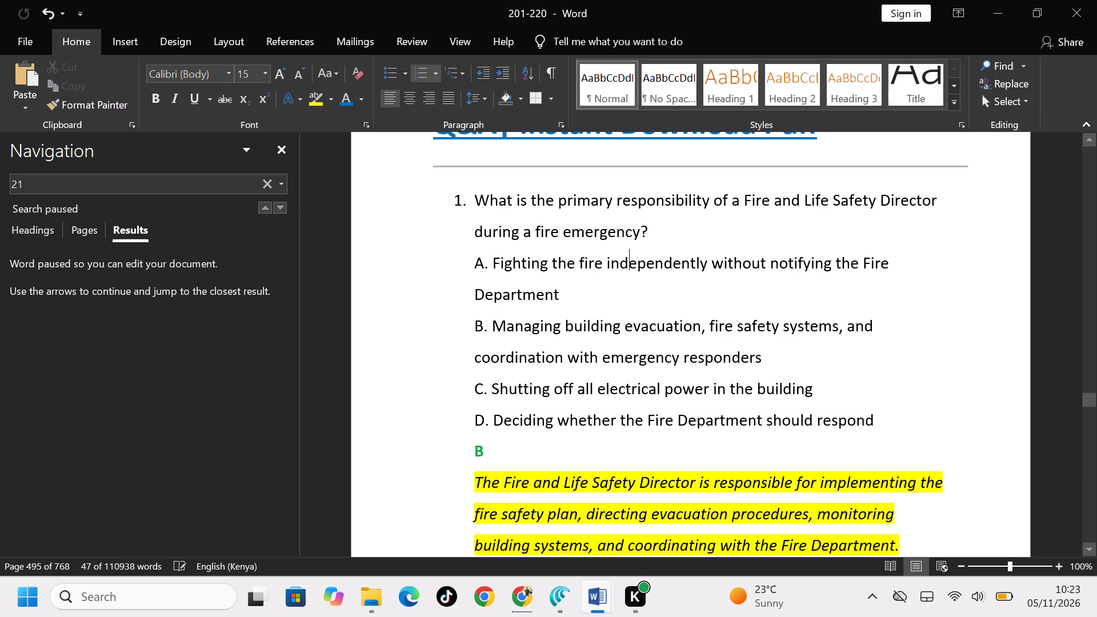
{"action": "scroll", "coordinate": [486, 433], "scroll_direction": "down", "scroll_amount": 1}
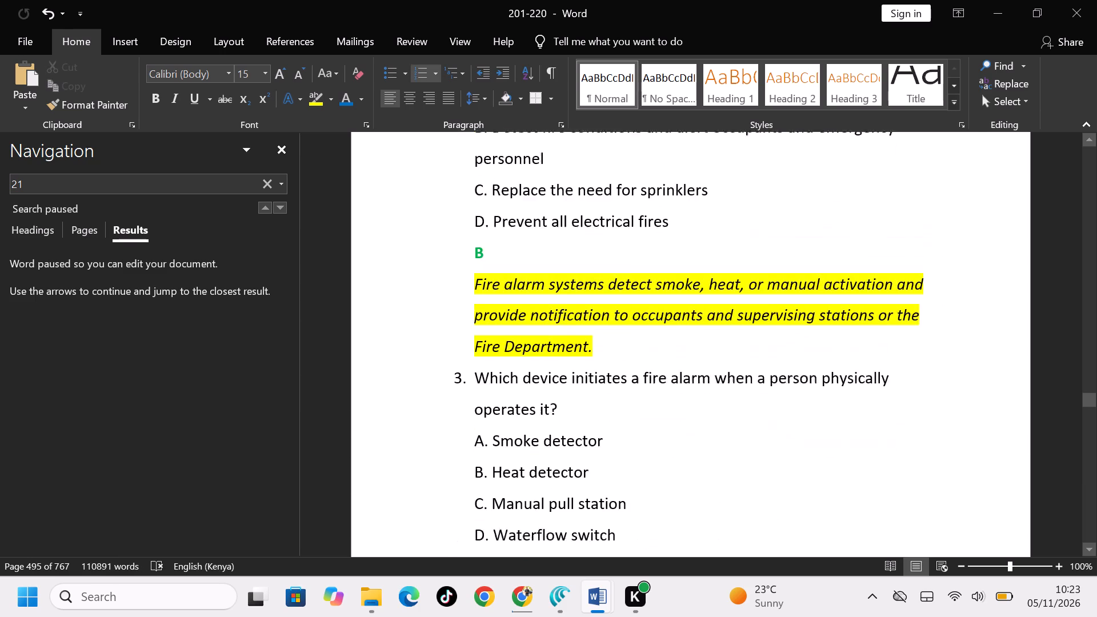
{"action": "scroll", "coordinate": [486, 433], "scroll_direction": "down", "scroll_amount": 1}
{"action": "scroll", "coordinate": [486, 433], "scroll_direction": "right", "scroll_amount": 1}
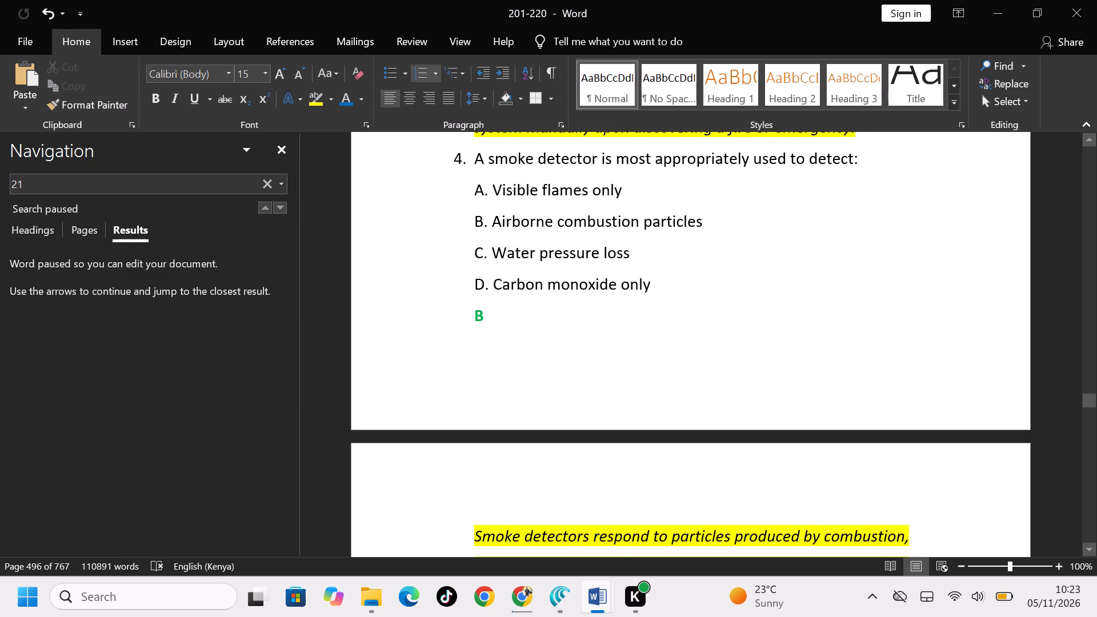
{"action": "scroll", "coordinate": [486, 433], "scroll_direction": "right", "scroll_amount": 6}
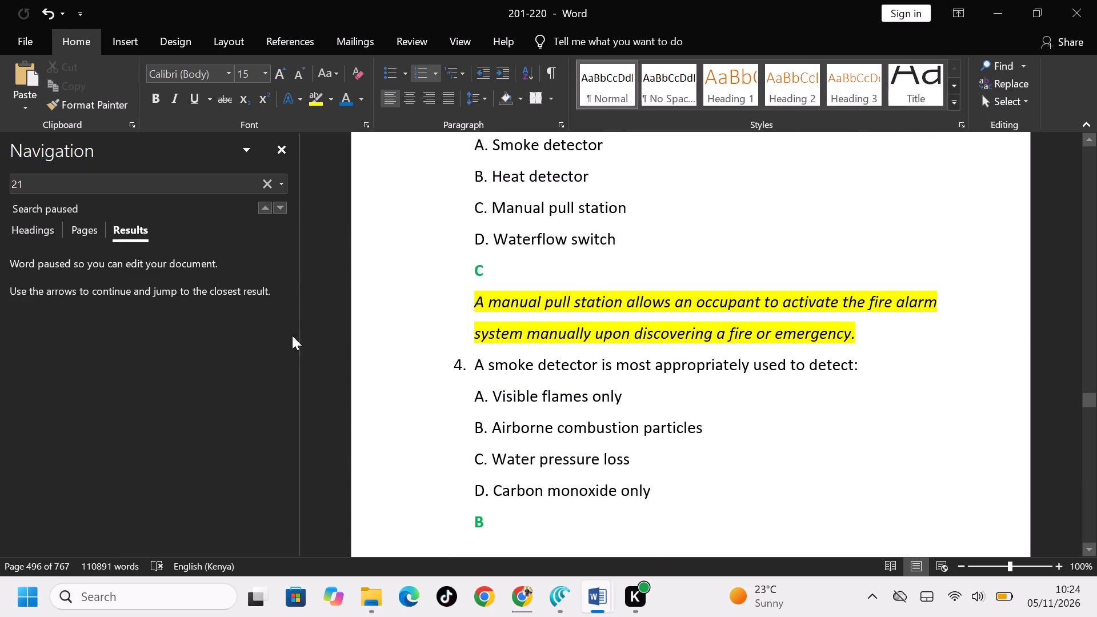
Go to the 214.Z-89: Fire Life and Safety Director Non-Fire Component title and paste the copied q&a text after it.
{"action": "left_click", "coordinate": [277, 211]}
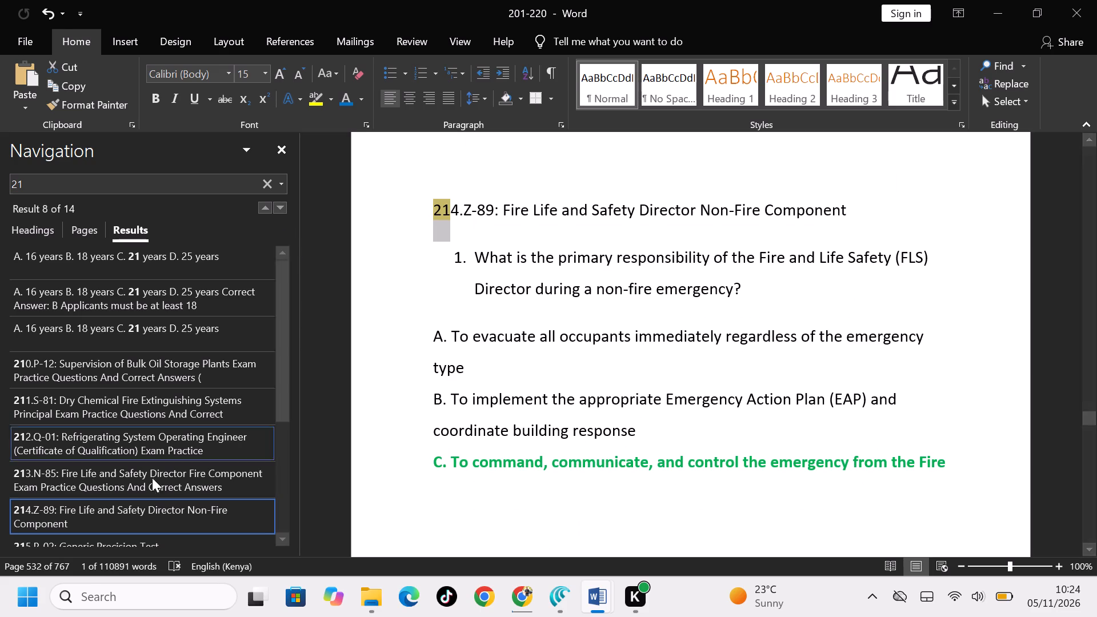
{"action": "left_click", "coordinate": [886, 206]}
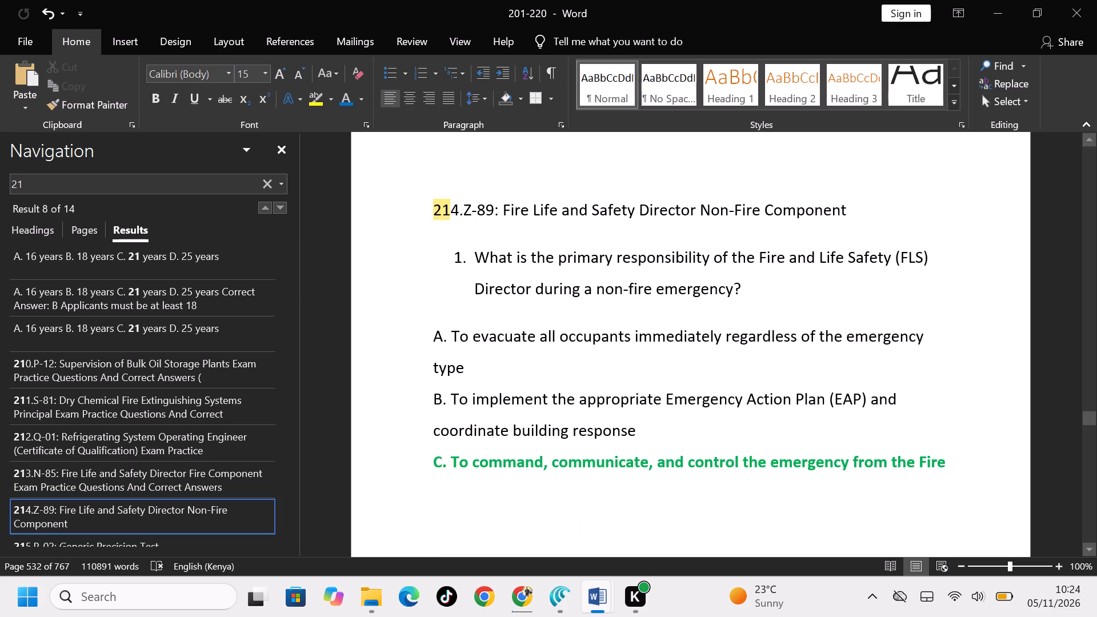
{"action": "key", "text": "ctrl+v"}
Format the entire exam 214 title, from 214.Z-89 through Instant Download Pdf., at size 28, bold, underlined and blue.
{"action": "left_click", "coordinate": [766, 262]}
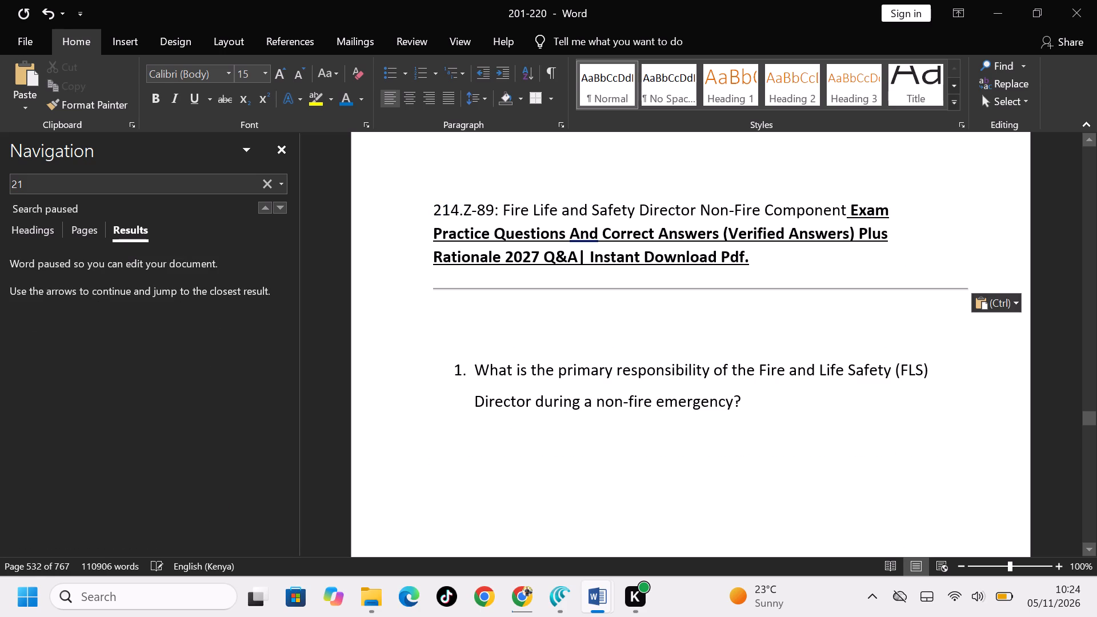
{"action": "left_click_drag", "start_coordinate": [766, 262], "coordinate": [426, 208]}
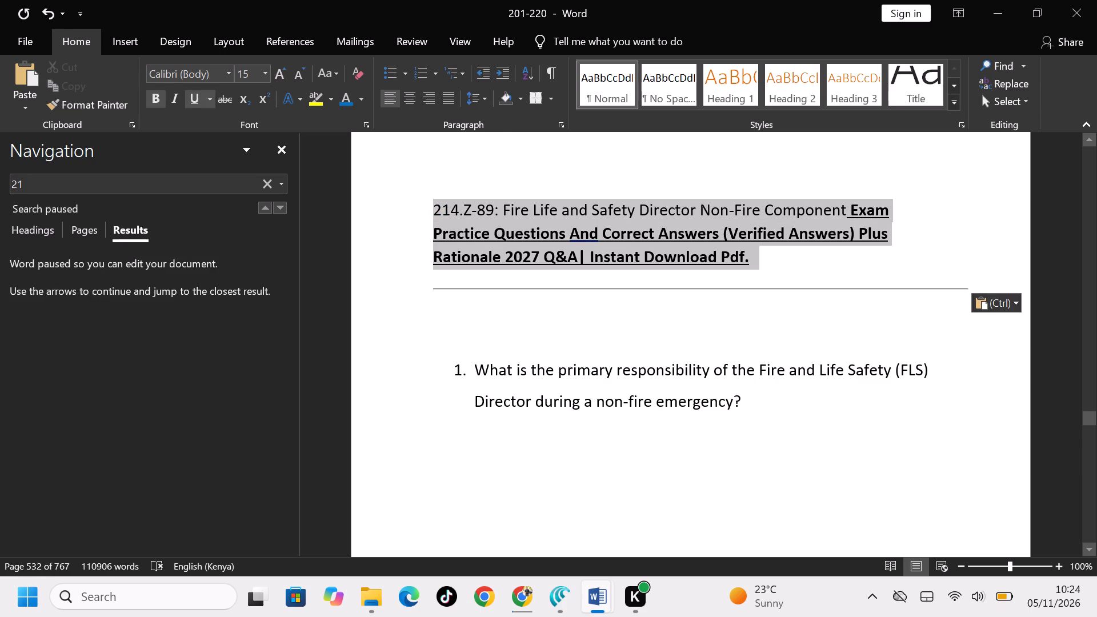
{"action": "left_click_drag", "start_coordinate": [426, 208], "coordinate": [426, 209]}
{"action": "key", "text": "ctrl+shift+period"}
{"action": "key", "text": "ctrl+shift+period"}
{"action": "key", "text": "ctrl+shift+period"}
{"action": "key", "text": "ctrl+shift+period"}
{"action": "key", "text": "ctrl+shift+period"}
{"action": "key", "text": "ctrl+shift+period"}
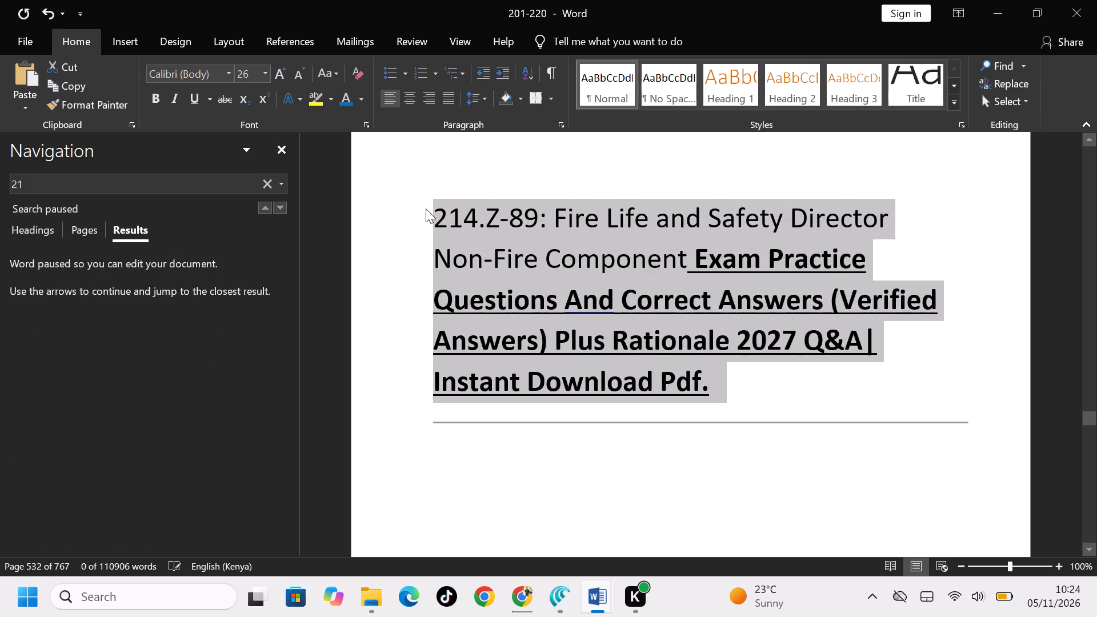
{"action": "key", "text": "ctrl+shift+period"}
{"action": "key", "text": "ctrl+b"}
{"action": "key", "text": "ctrl+u"}
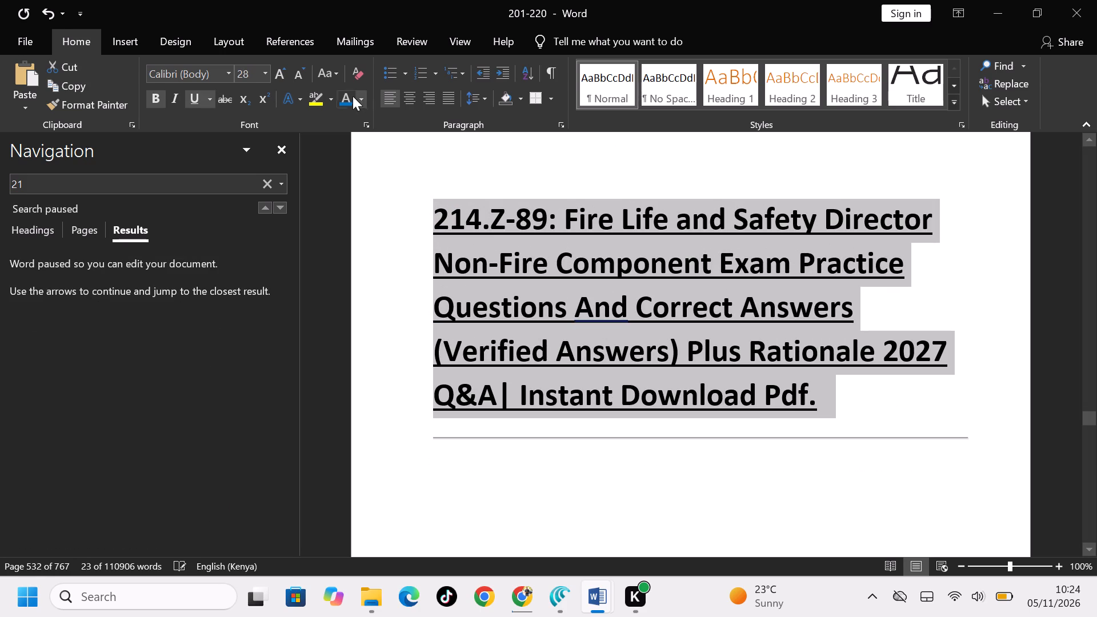
{"action": "left_click", "coordinate": [343, 101]}
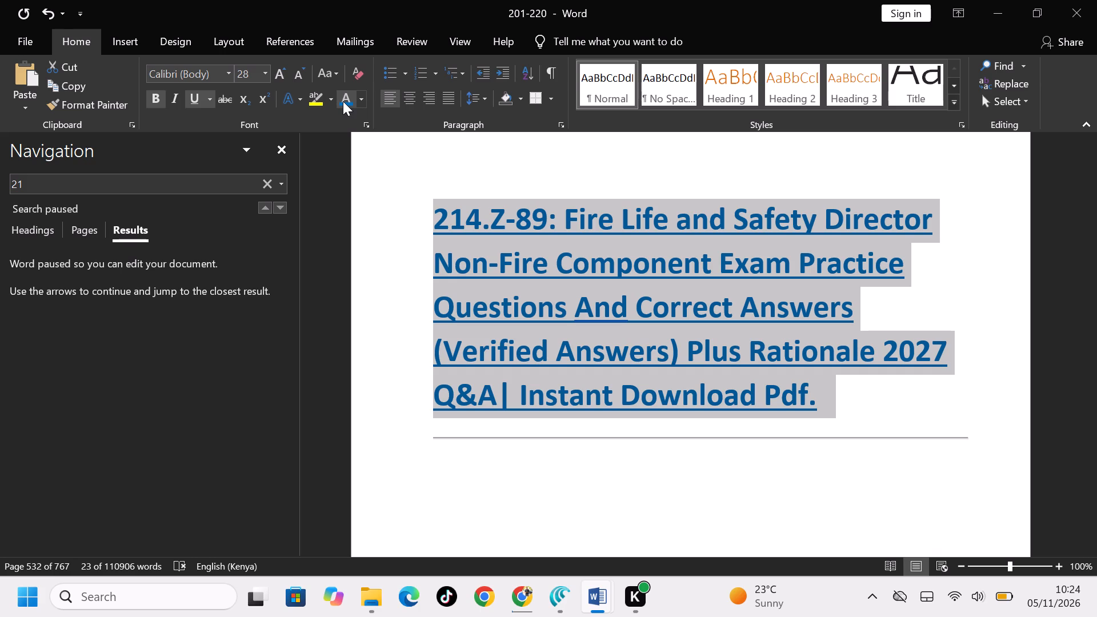
{"action": "left_click", "coordinate": [376, 238]}
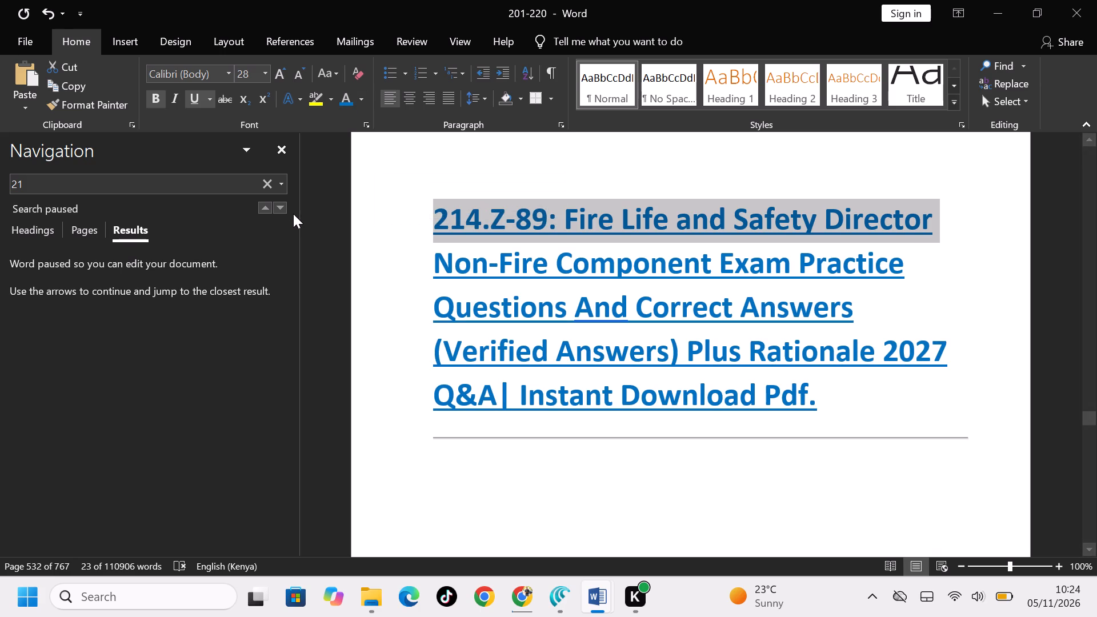
Go to the 215.P-02: Generic Precision Test title and paste the copied q&a text over the word Test.
{"action": "left_click", "coordinate": [286, 211]}
{"action": "left_click", "coordinate": [286, 211]}
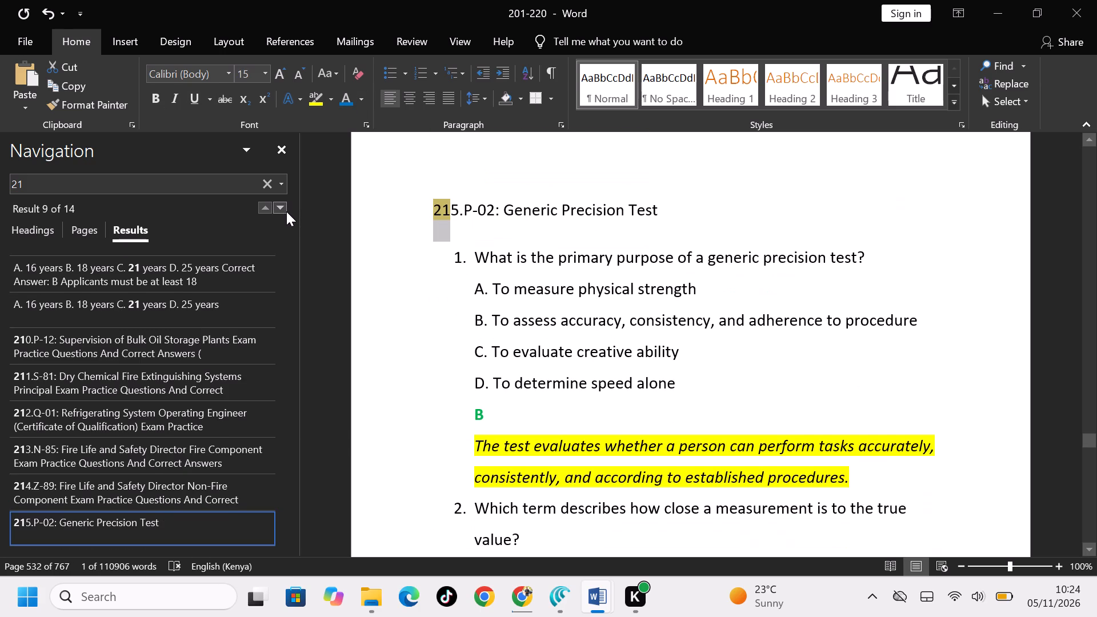
{"action": "double_click", "coordinate": [642, 210]}
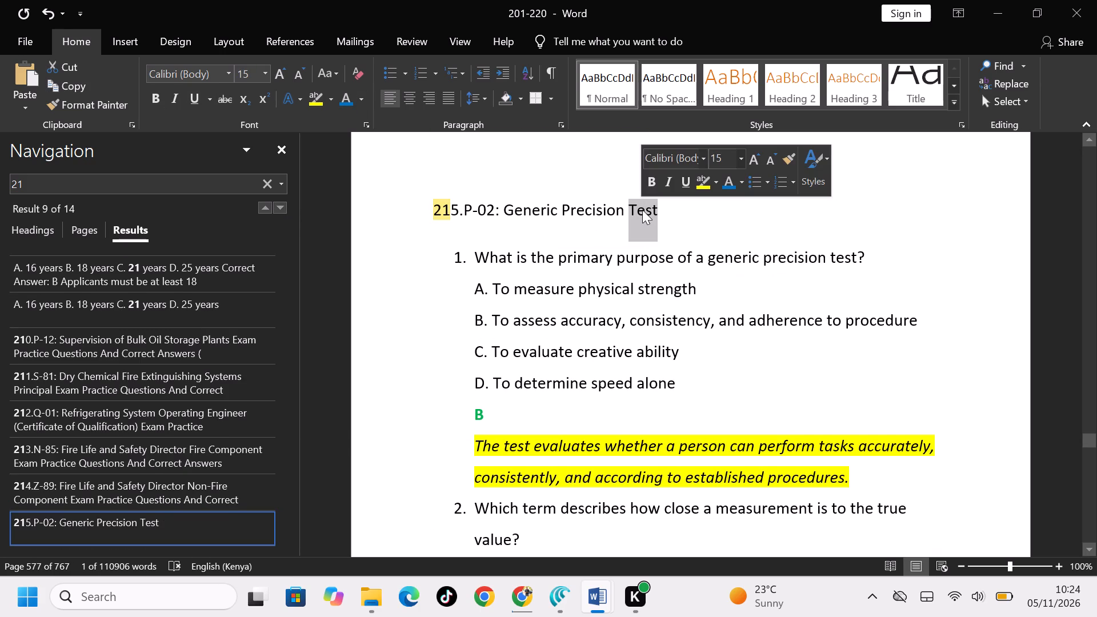
{"action": "key", "text": "ctrl+v"}
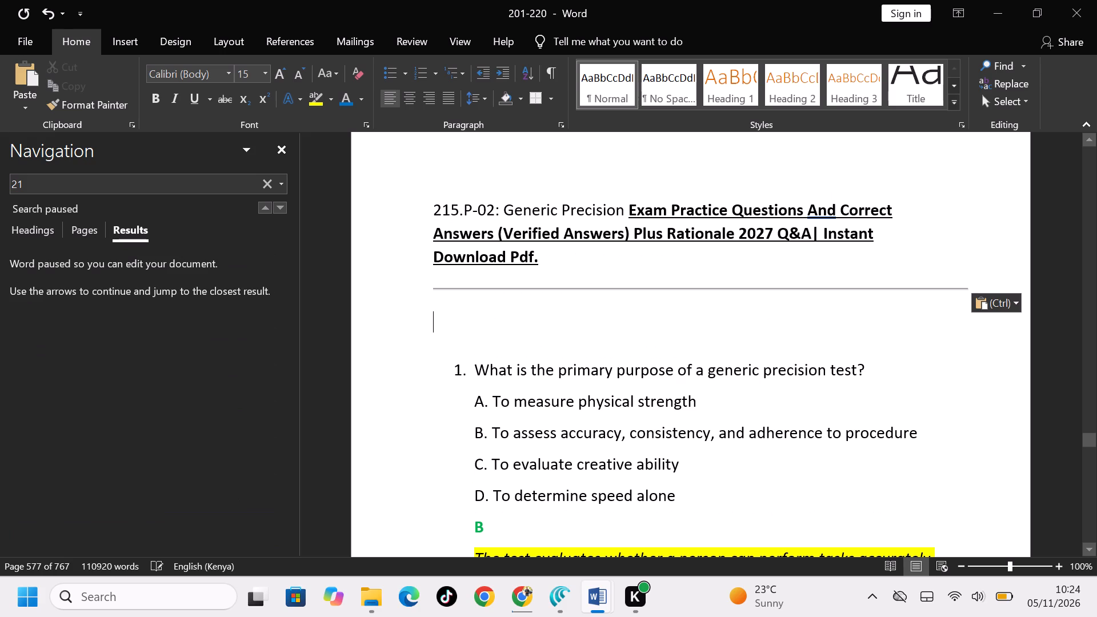
Format the entire exam 215 title, from 215.P-02 through Instant Download Pdf., at size 28, bold, underlined and blue.
{"action": "left_click", "coordinate": [563, 257]}
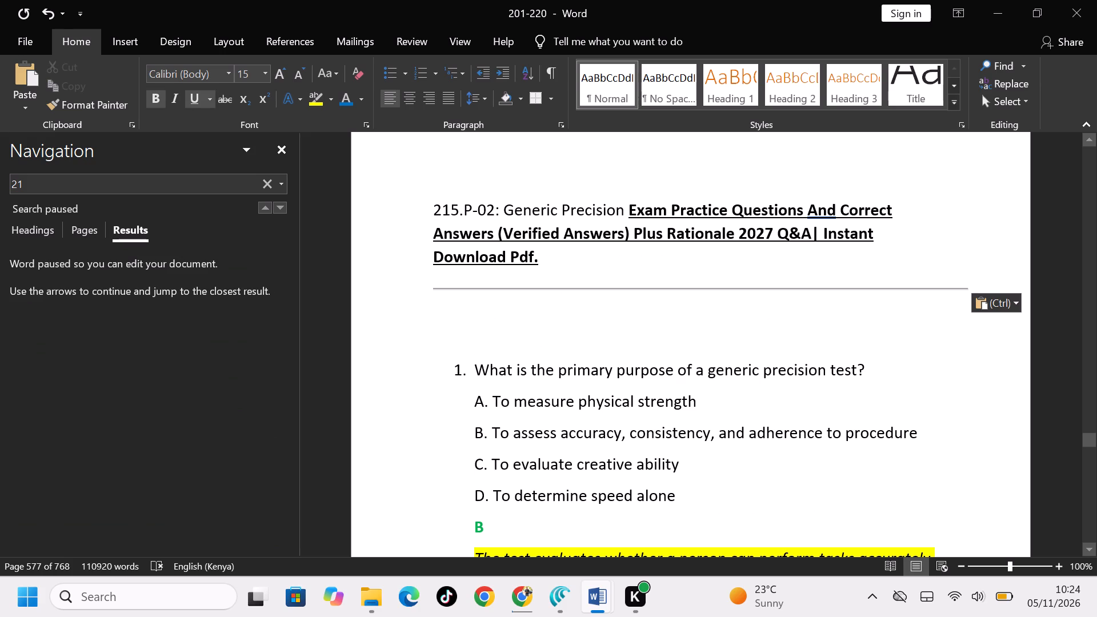
{"action": "left_click_drag", "start_coordinate": [563, 257], "coordinate": [408, 217]}
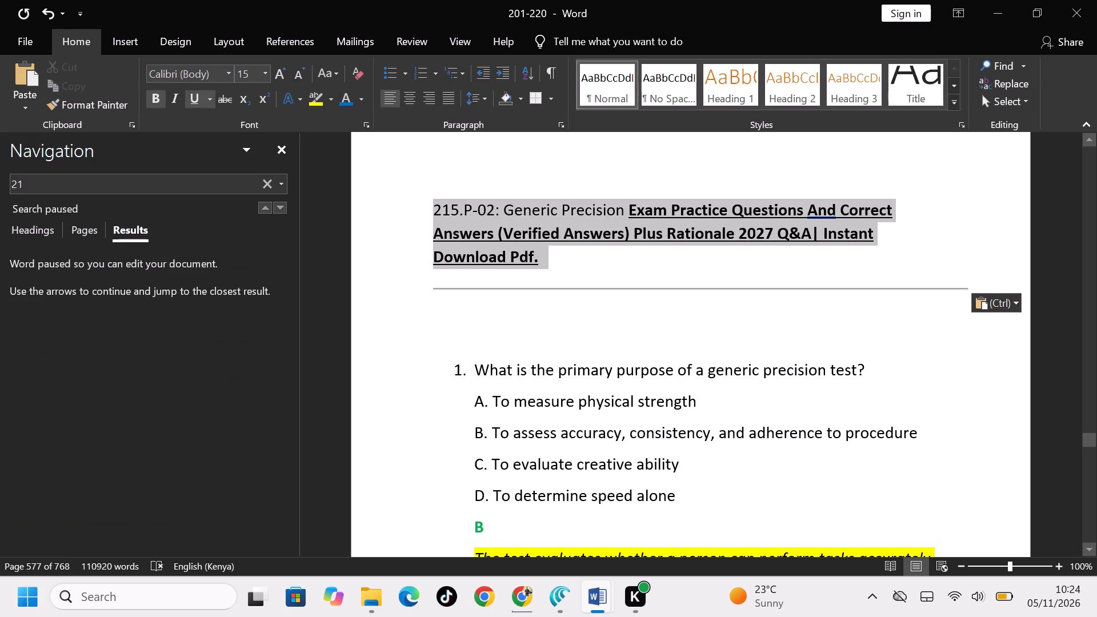
{"action": "key", "text": "ctrl+shift+period"}
{"action": "key", "text": "ctrl+shift+period"}
{"action": "key", "text": "ctrl+shift+period"}
{"action": "key", "text": "ctrl+shift+period"}
{"action": "key", "text": "ctrl+shift+period"}
{"action": "key", "text": "ctrl+shift+period"}
{"action": "key", "text": "ctrl+shift+period"}
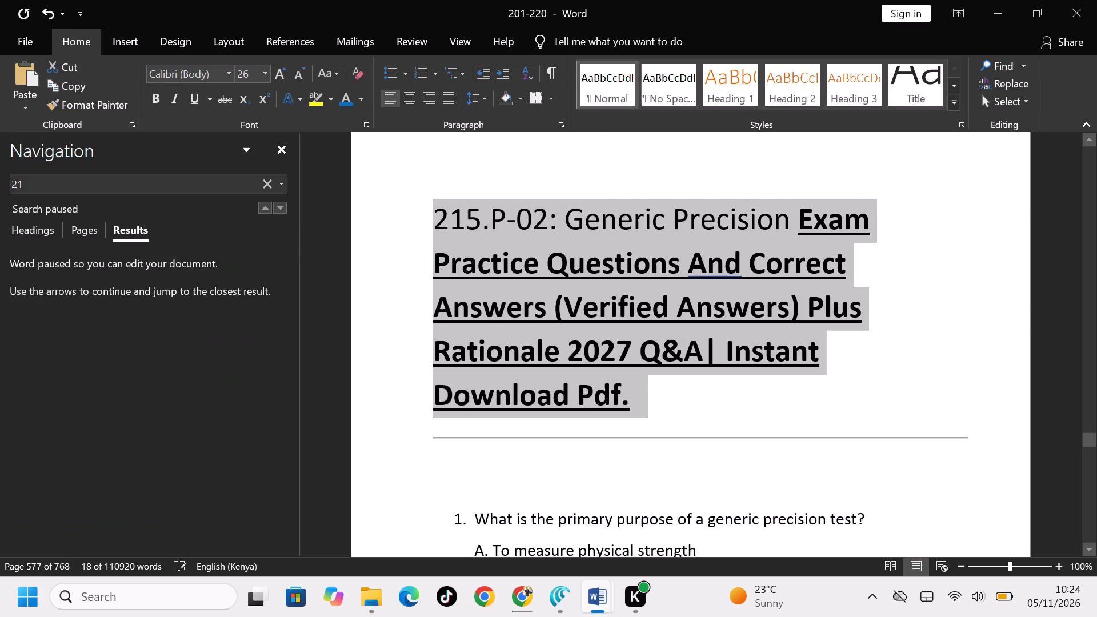
{"action": "key", "text": "ctrl+b"}
{"action": "key", "text": "ctrl+u"}
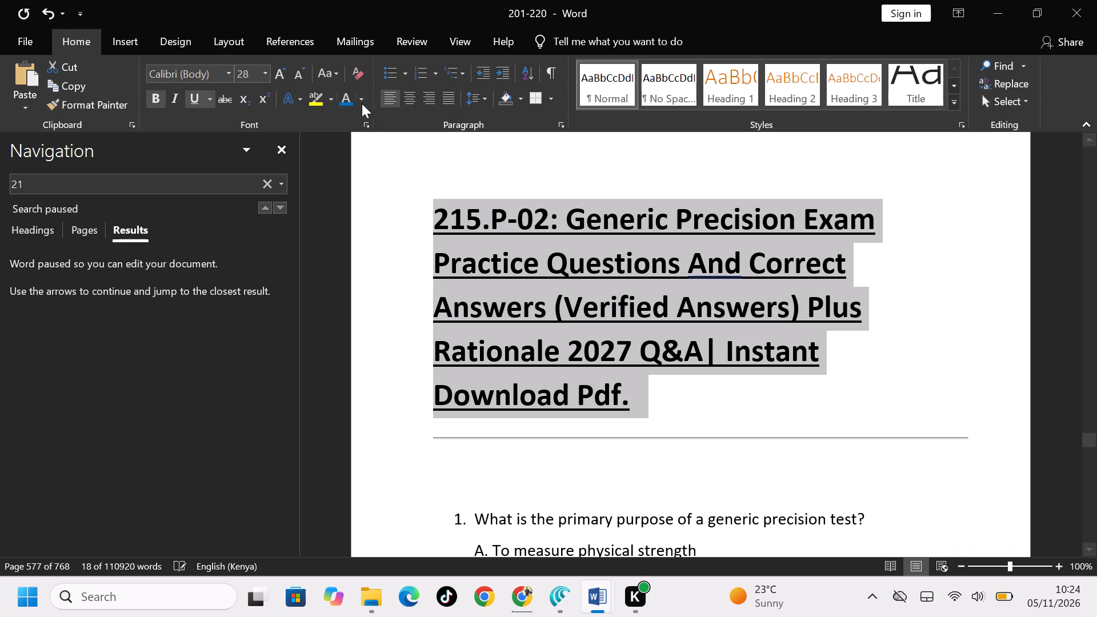
{"action": "left_click", "coordinate": [349, 101]}
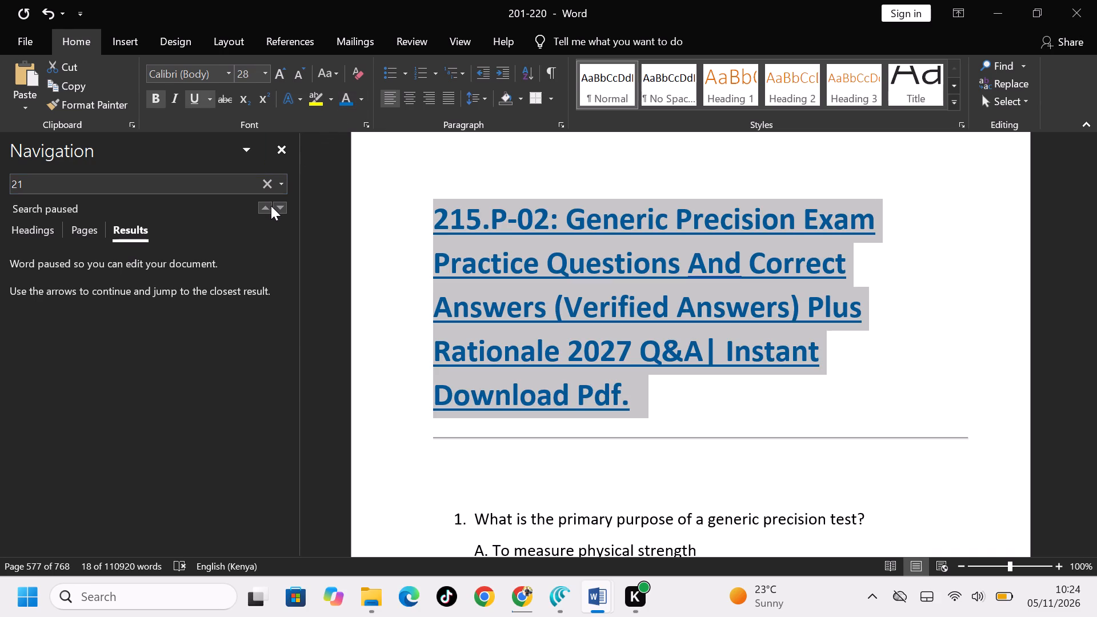
Go to the 216.S-92: Supervision of Portable Fueled Space Heaters title and paste the copied q&a text after it.
{"action": "left_click", "coordinate": [273, 208]}
{"action": "left_click", "coordinate": [273, 208]}
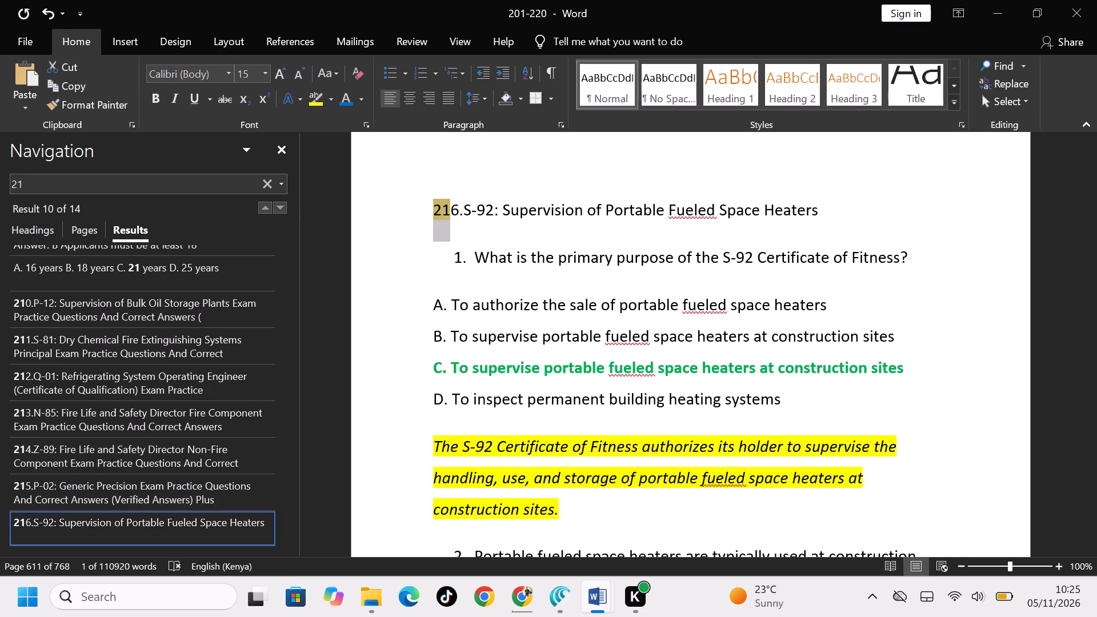
{"action": "left_click", "coordinate": [835, 210]}
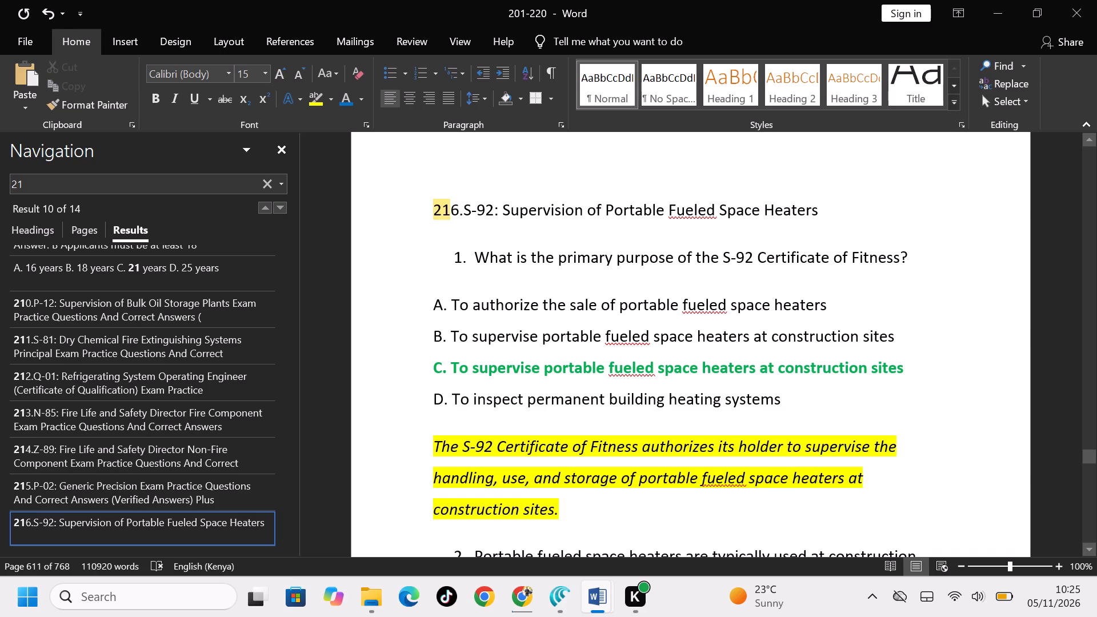
{"action": "key", "text": "ctrl+v"}
Format the entire exam 216 title, from 216.S-92 through Instant Download Pdf., at size 28, bold, underlined and light blue.
{"action": "left_click", "coordinate": [651, 263]}
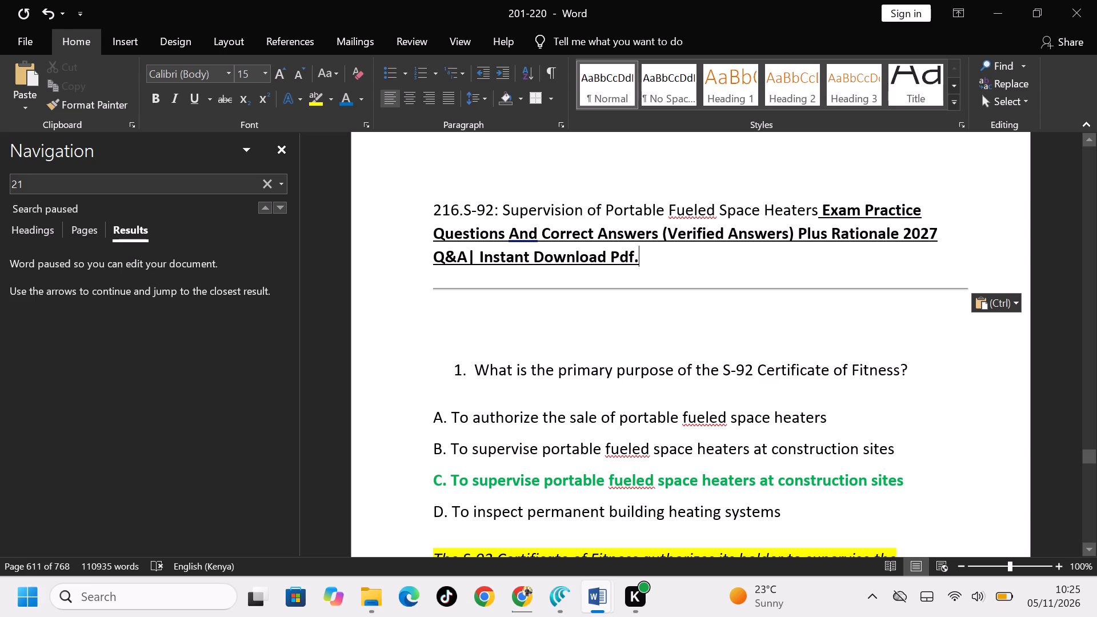
{"action": "left_click_drag", "start_coordinate": [651, 263], "coordinate": [428, 213]}
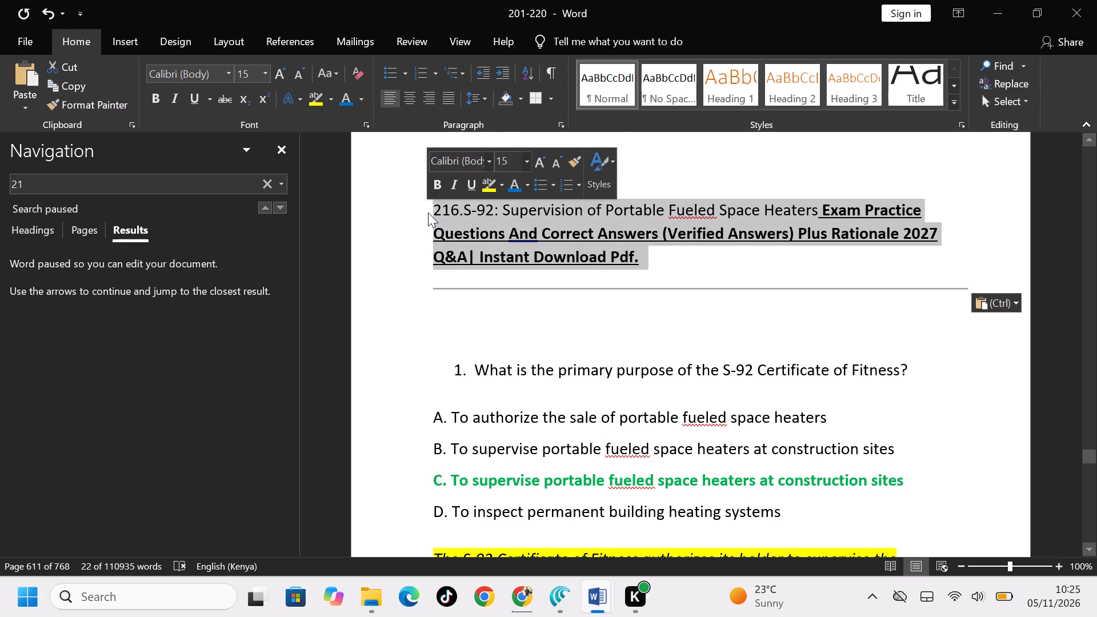
{"action": "key", "text": "ctrl+shift+period"}
{"action": "key", "text": "ctrl+shift+period"}
{"action": "key", "text": "ctrl+shift+period"}
{"action": "key", "text": "ctrl+shift+period"}
{"action": "key", "text": "ctrl+shift+period"}
{"action": "key", "text": "ctrl+shift+period"}
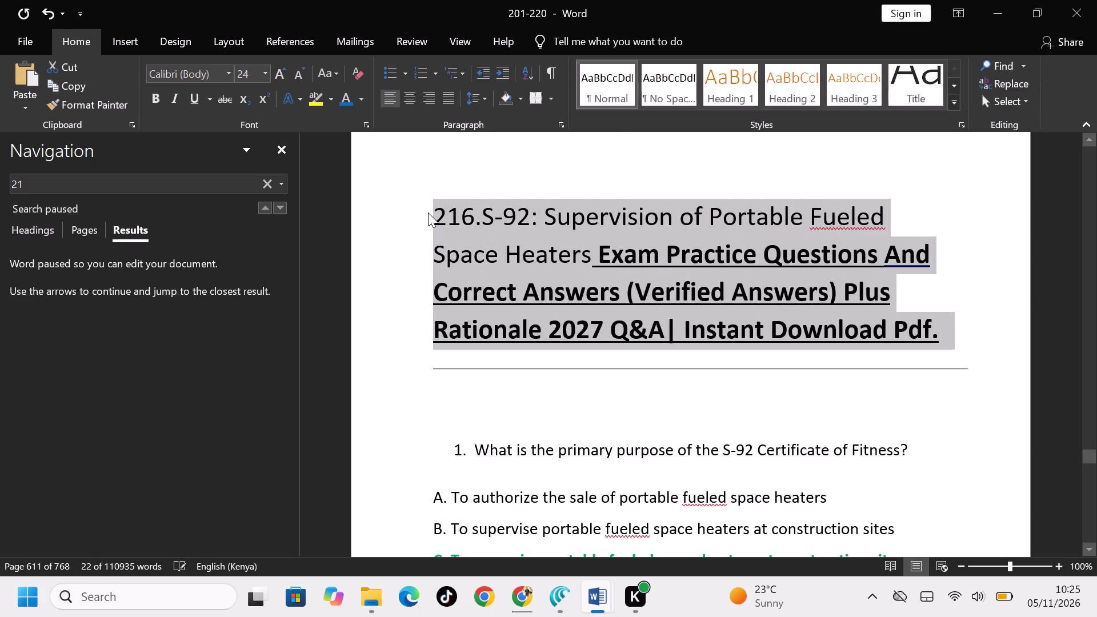
{"action": "key", "text": "ctrl+shift+period"}
{"action": "key", "text": "ctrl+shift+period"}
{"action": "key", "text": "ctrl+shift+comma"}
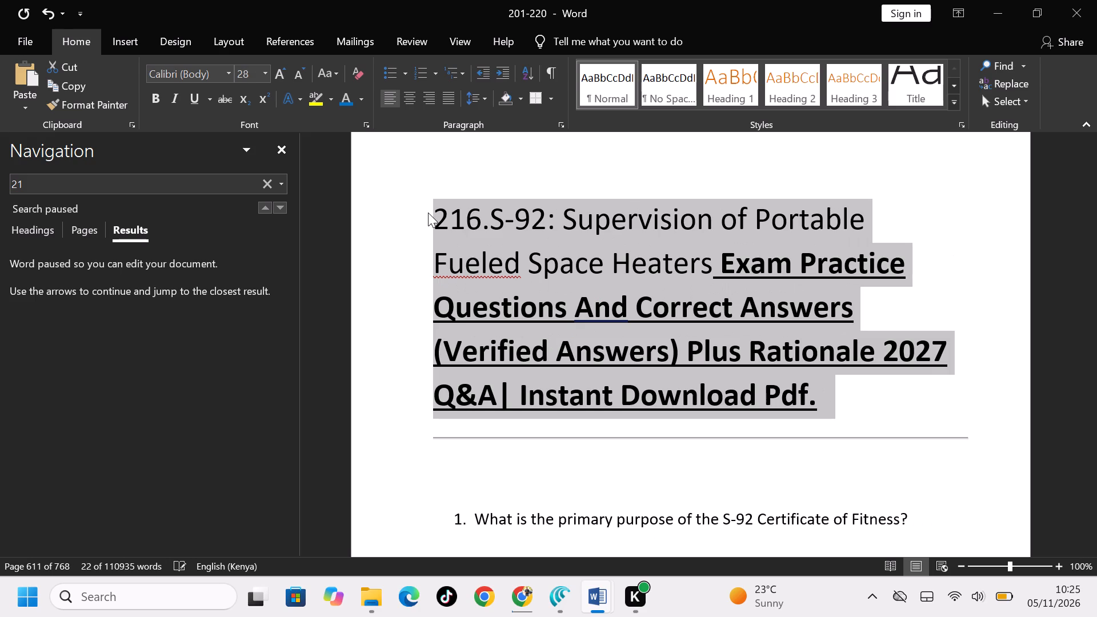
{"action": "key", "text": "ctrl+b"}
{"action": "key", "text": "ctrl+u"}
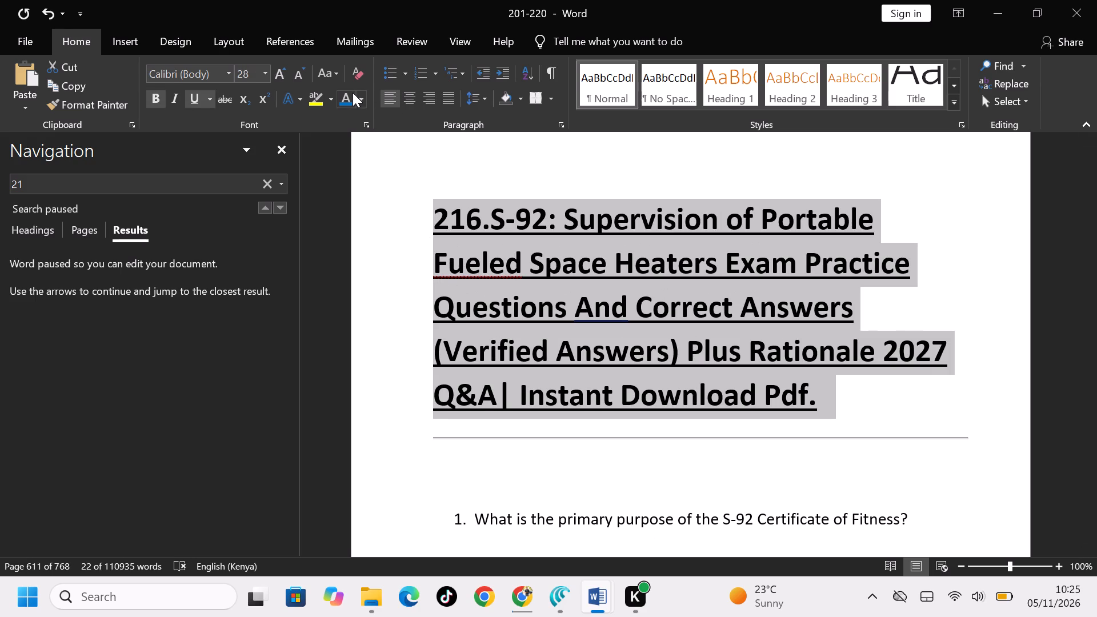
{"action": "left_click", "coordinate": [344, 101]}
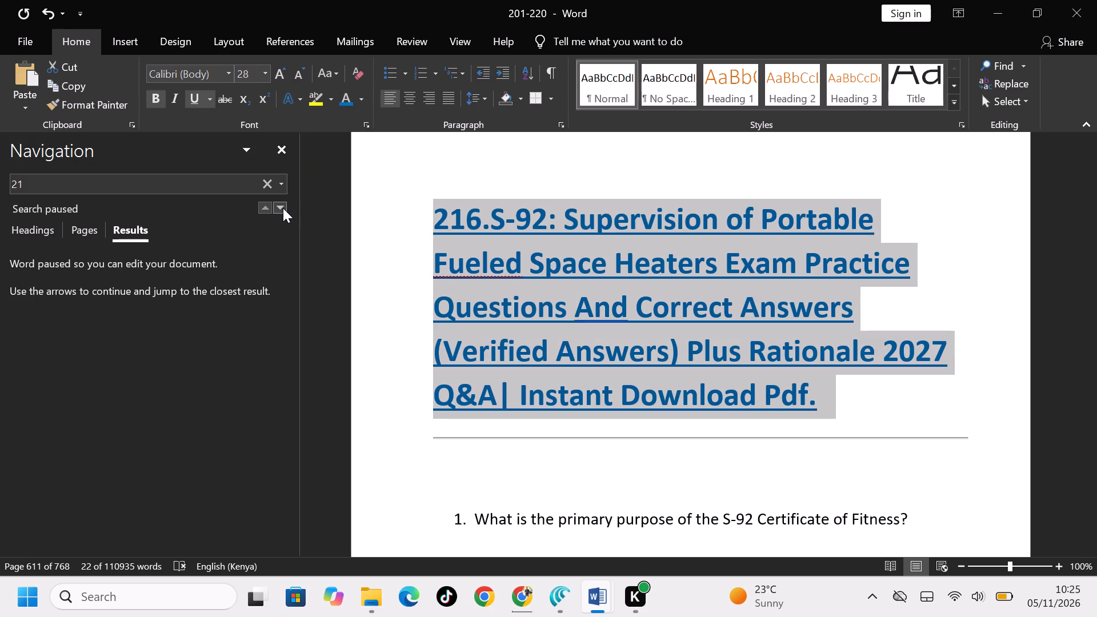
{"action": "left_click", "coordinate": [358, 98]}
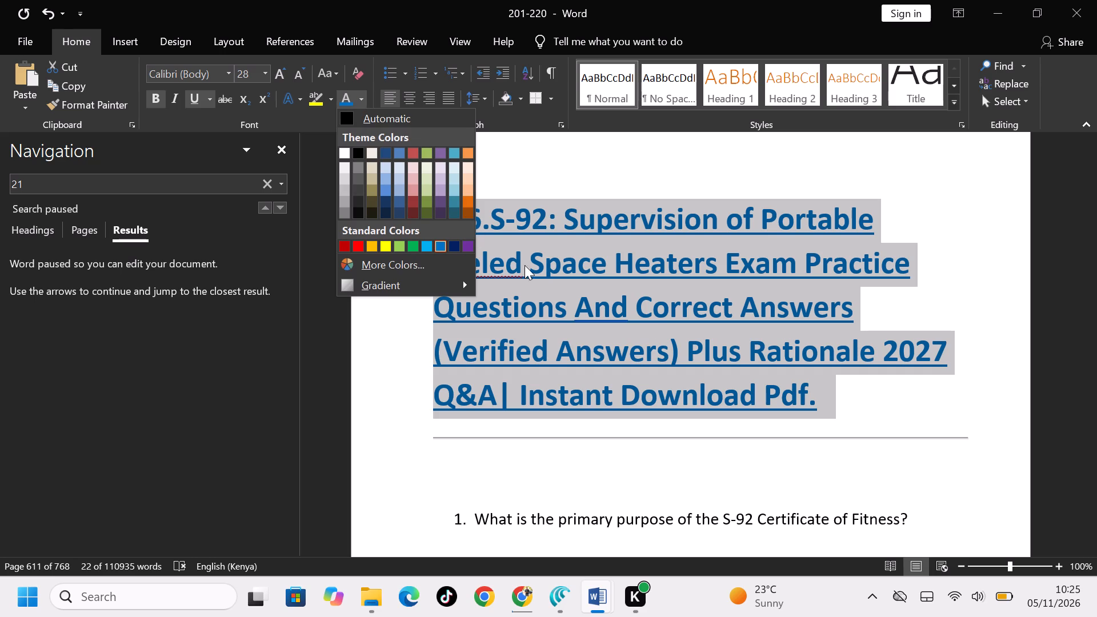
{"action": "left_click", "coordinate": [427, 246]}
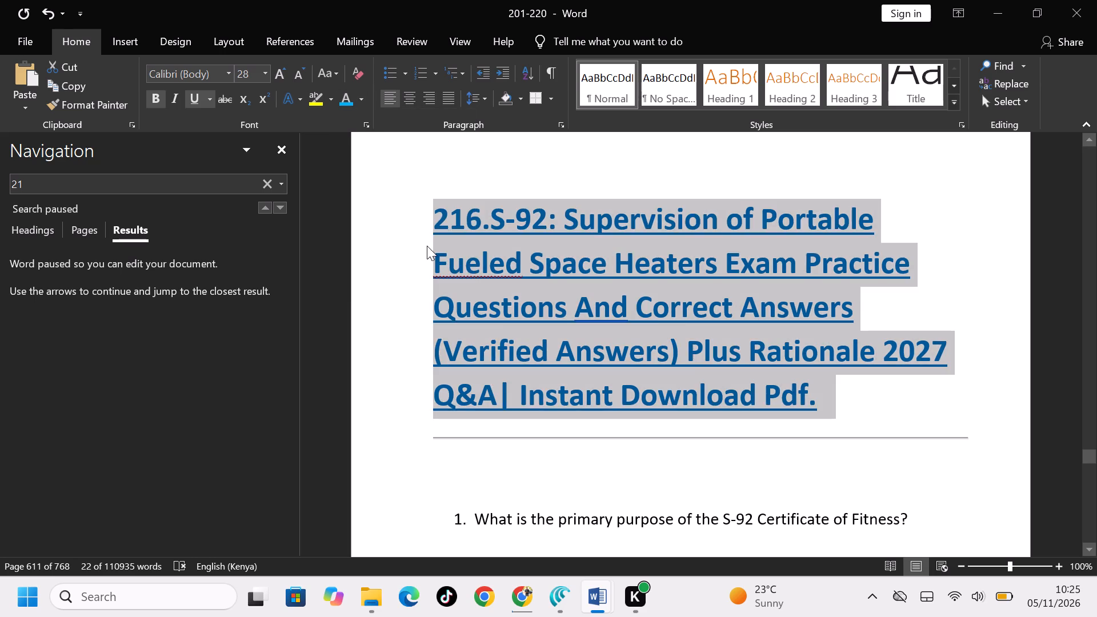
Go to the 217.NEX (Nursing Entrance Exam) title and paste the copied q&a text over the word Exam.
{"action": "left_click", "coordinate": [279, 204]}
{"action": "left_click", "coordinate": [279, 204]}
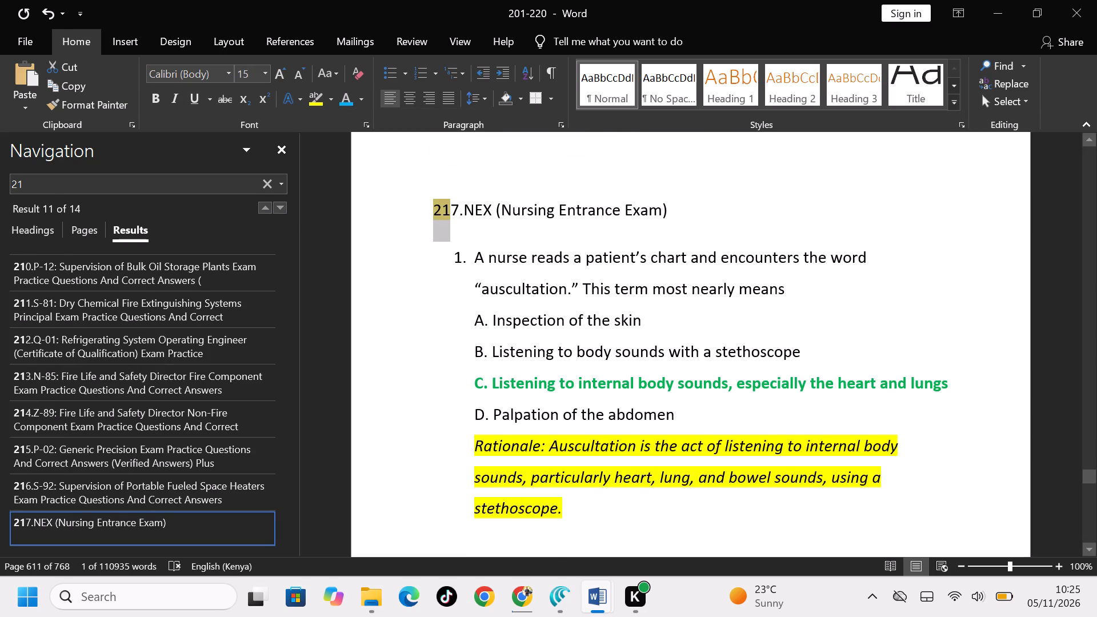
{"action": "double_click", "coordinate": [640, 214]}
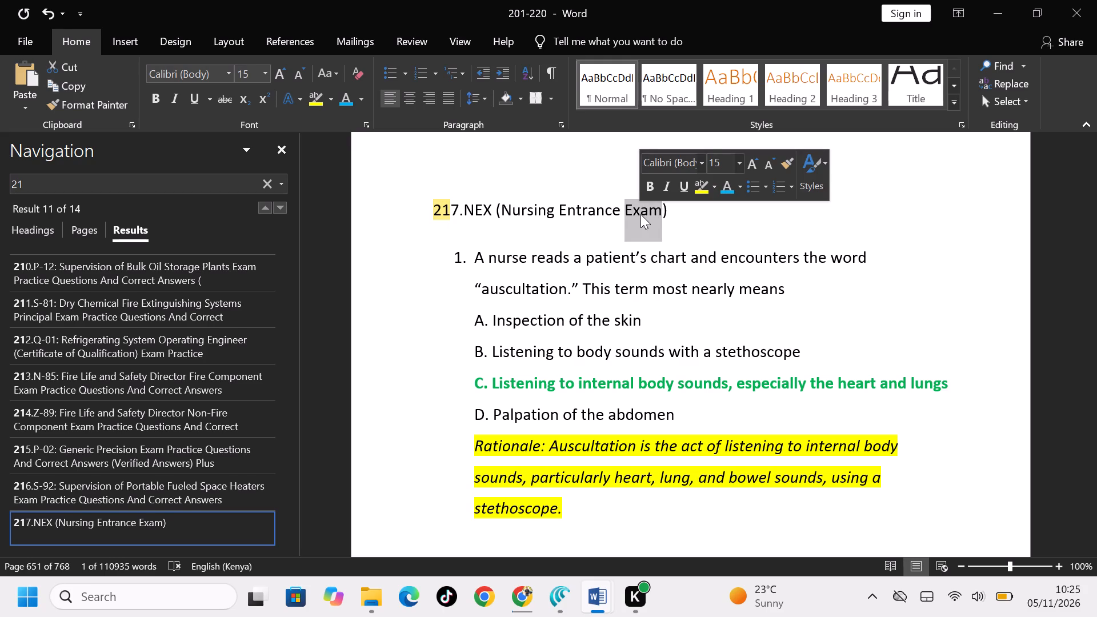
{"action": "key", "text": "ctrl+v"}
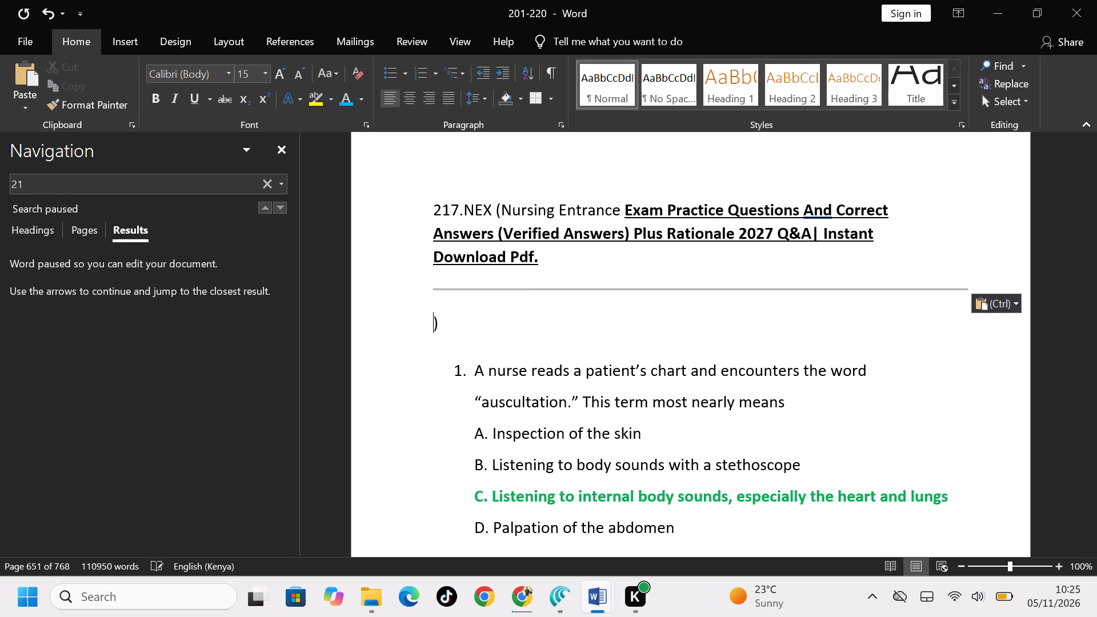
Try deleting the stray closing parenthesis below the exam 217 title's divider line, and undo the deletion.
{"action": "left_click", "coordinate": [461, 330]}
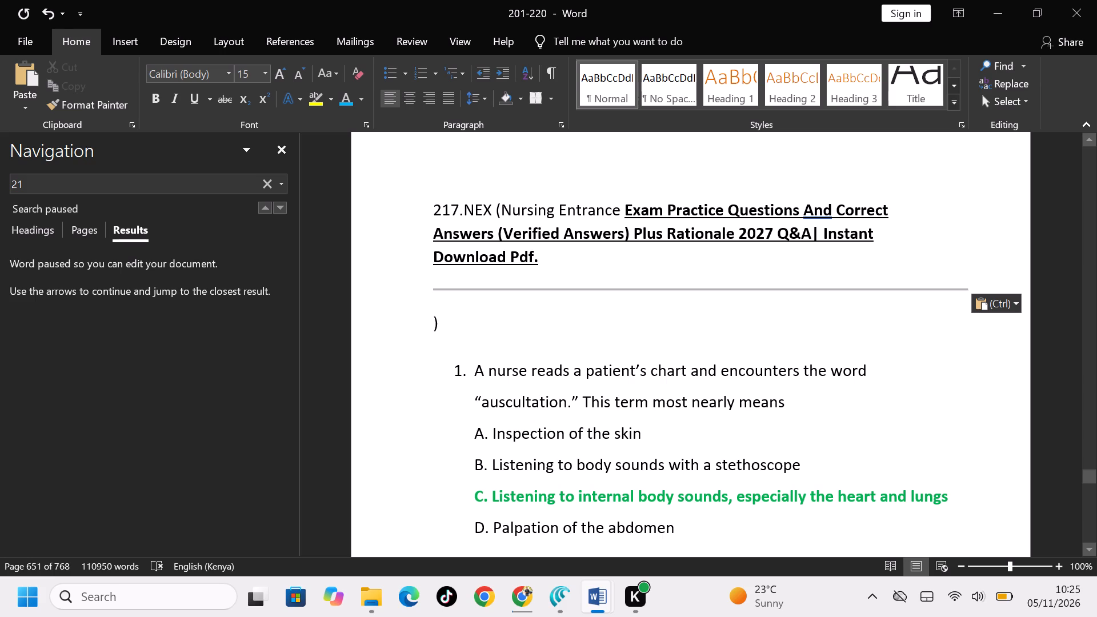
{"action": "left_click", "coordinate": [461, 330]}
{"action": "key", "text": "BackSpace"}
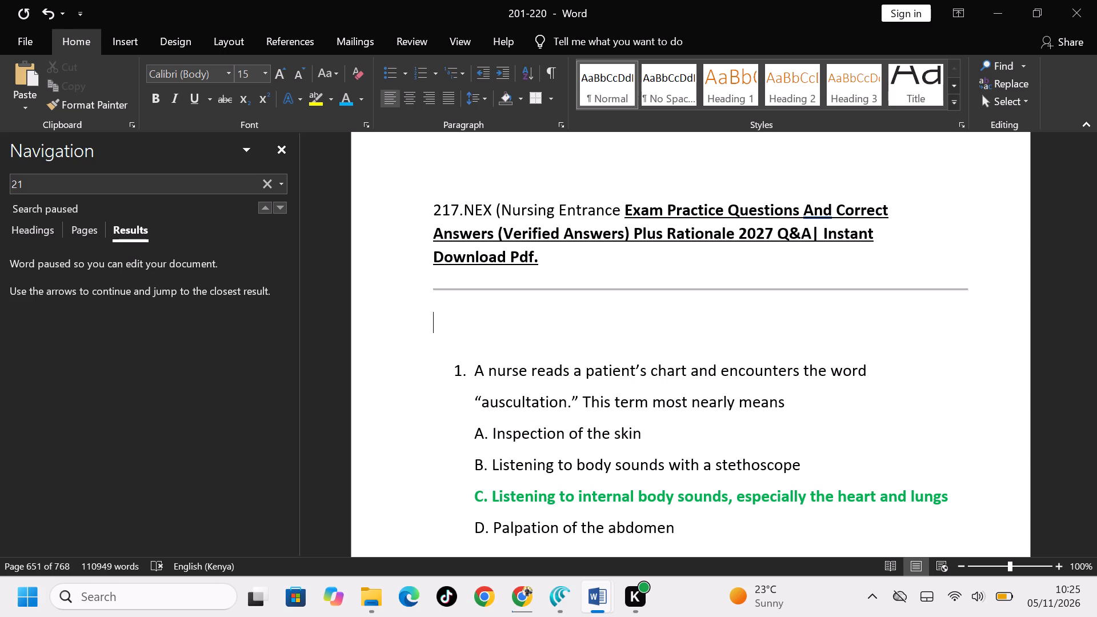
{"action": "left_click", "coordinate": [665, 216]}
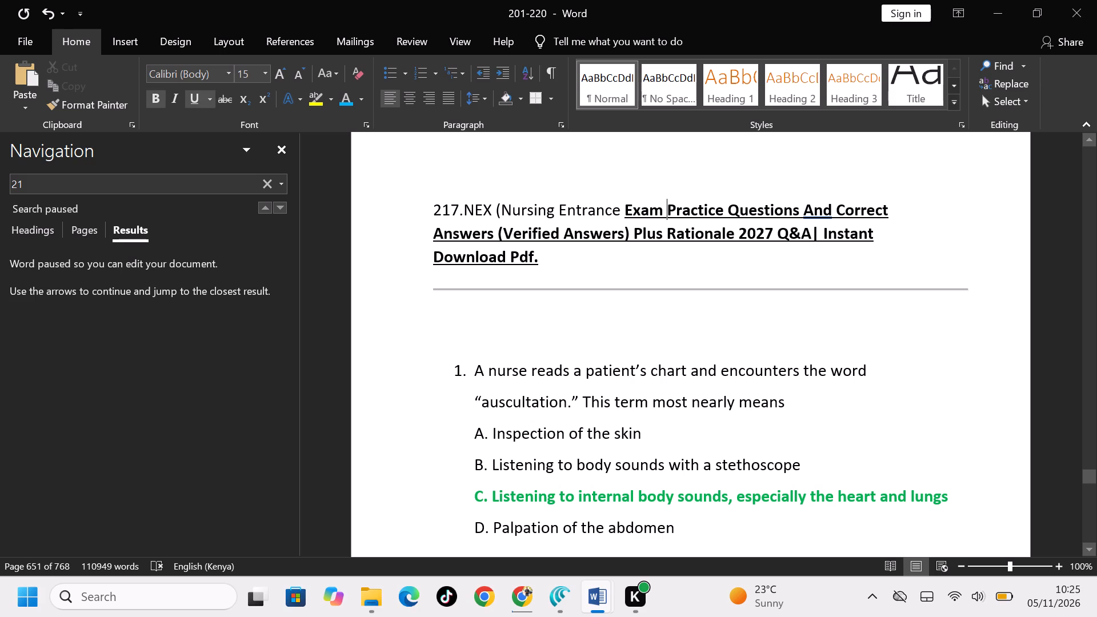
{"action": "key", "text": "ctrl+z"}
Move the stray closing parenthesis from below the divider to just after Exam in the 217 title, keeping the title in one paragraph.
{"action": "left_click_drag", "start_coordinate": [665, 216], "coordinate": [630, 214]}
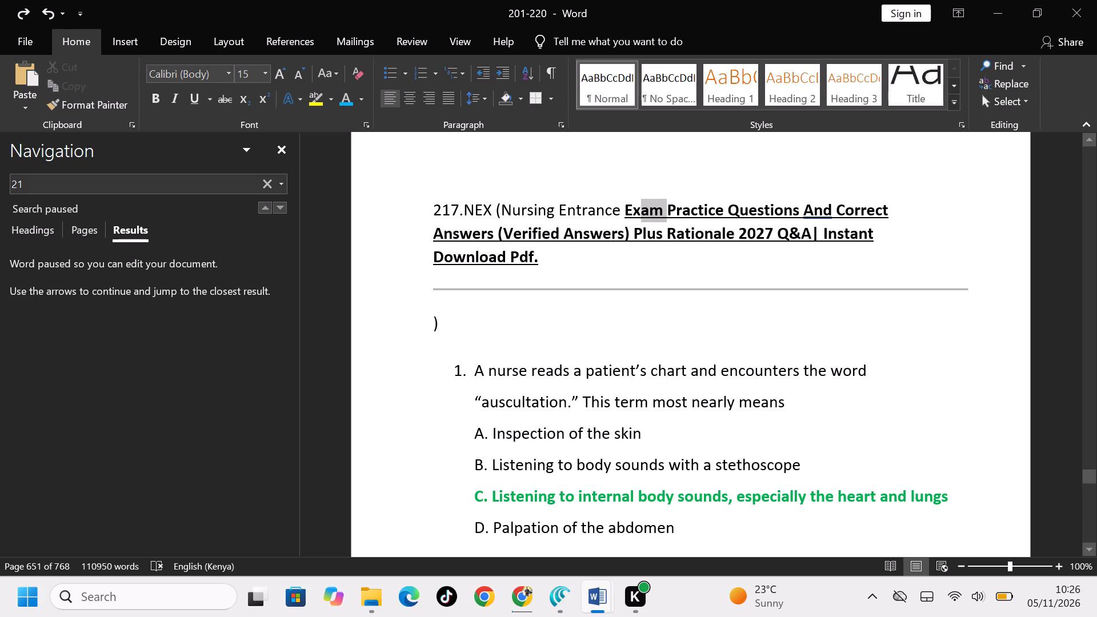
{"action": "left_click_drag", "start_coordinate": [630, 214], "coordinate": [598, 220]}
{"action": "left_click", "coordinate": [489, 302]}
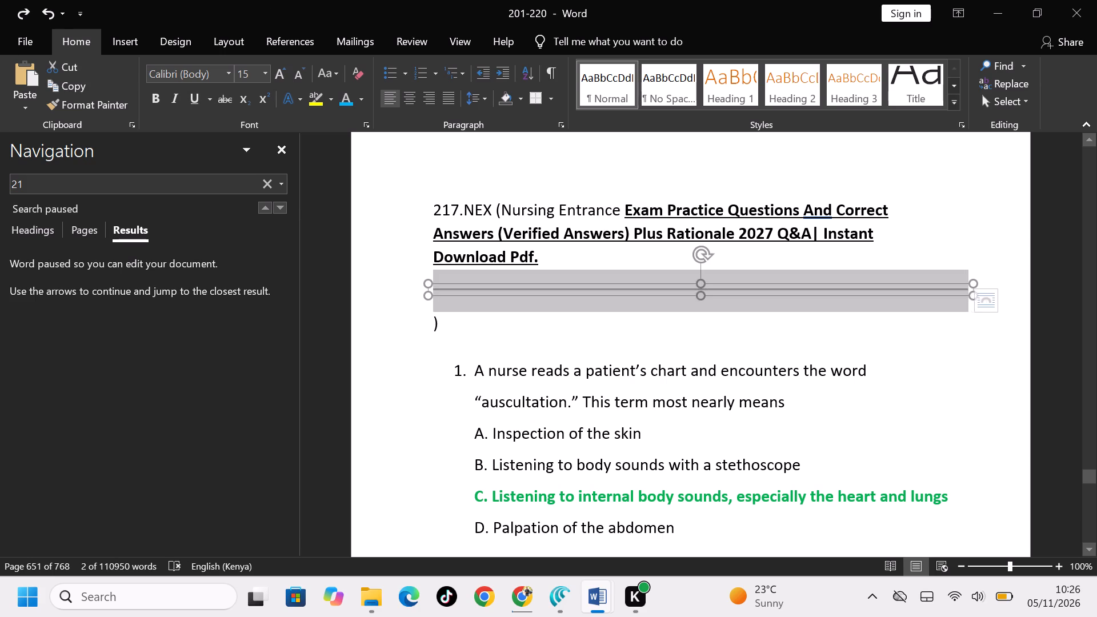
{"action": "left_click", "coordinate": [462, 326]}
{"action": "left_click_drag", "start_coordinate": [462, 326], "coordinate": [417, 326]}
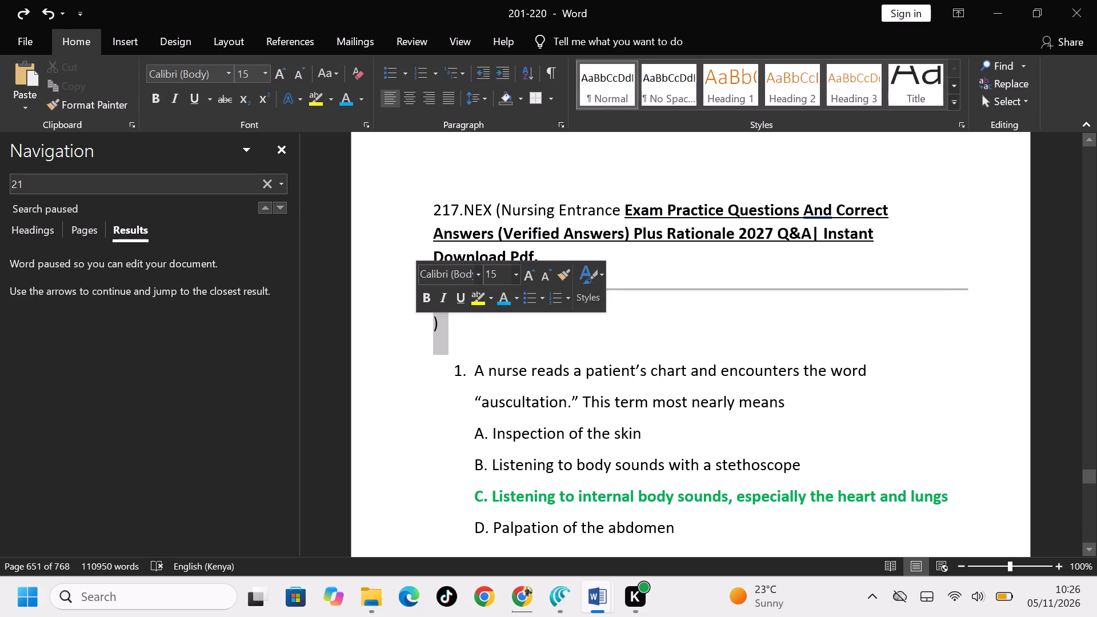
{"action": "key", "text": "ctrl+x"}
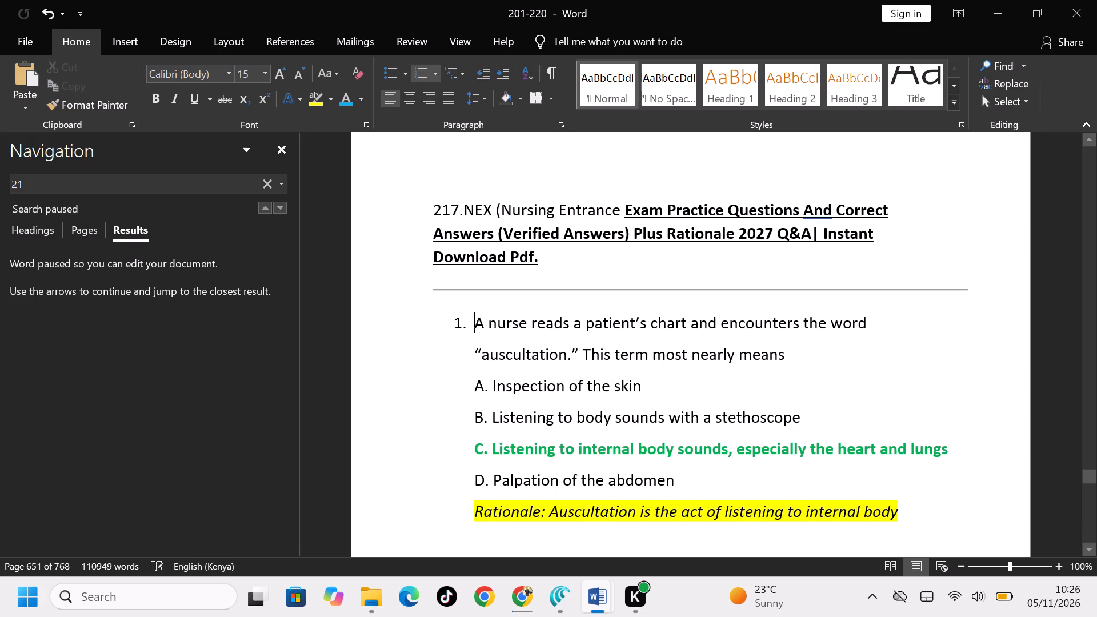
{"action": "left_click", "coordinate": [621, 207]}
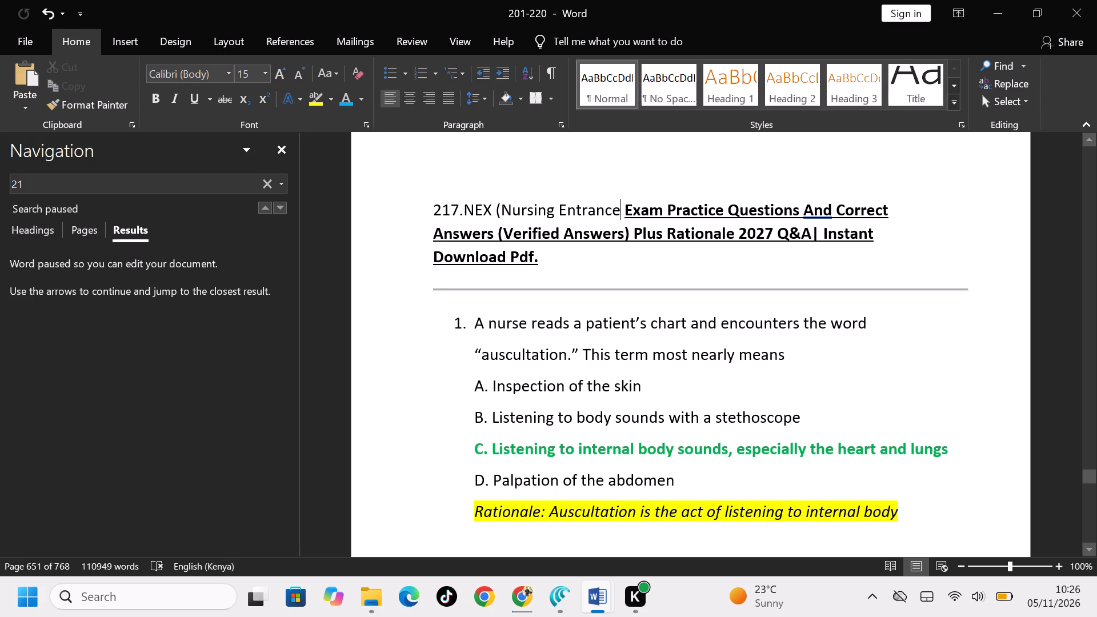
{"action": "left_click", "coordinate": [667, 214]}
{"action": "key", "text": "ctrl+v"}
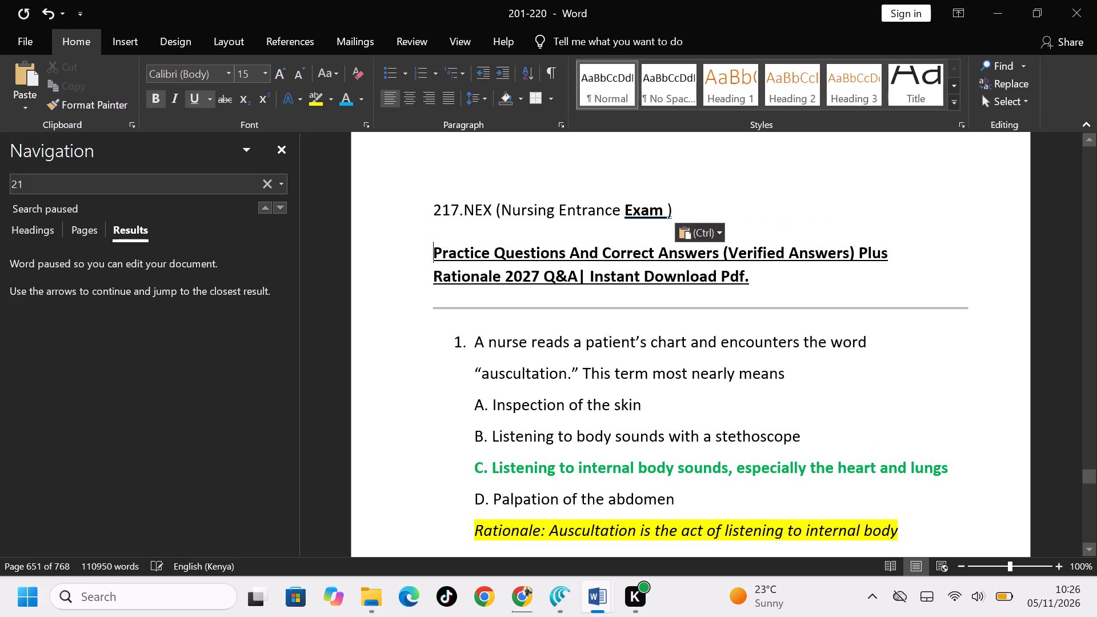
{"action": "left_click", "coordinate": [684, 205]}
{"action": "key", "text": "Delete"}
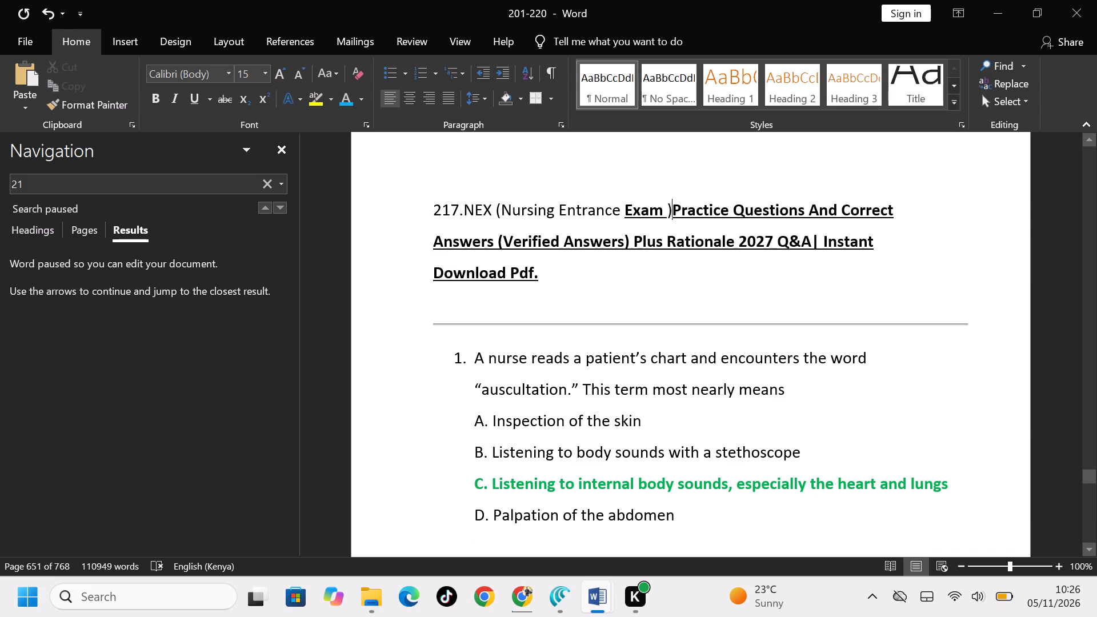
Format the entire exam 217 title, from 217.NEX through Instant Download Pdf., at size 28, bold, underlined and light blue.
{"action": "left_click", "coordinate": [581, 281]}
{"action": "left_click_drag", "start_coordinate": [581, 281], "coordinate": [406, 213]}
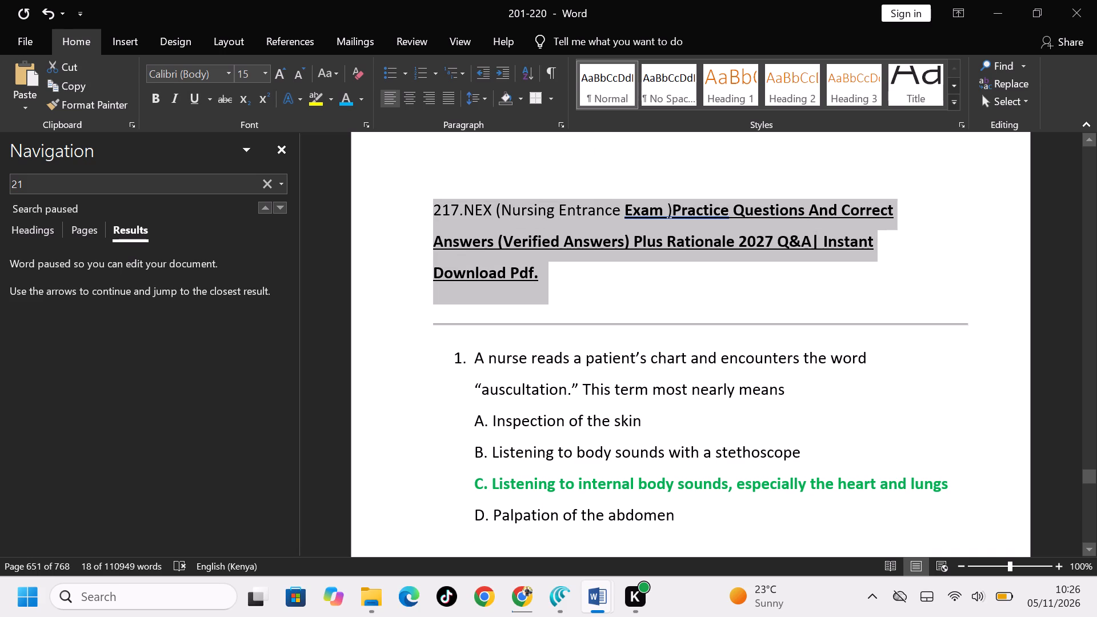
{"action": "key", "text": "ctrl+shift+period"}
{"action": "key", "text": "ctrl+shift+period"}
{"action": "key", "text": "ctrl+shift+period"}
{"action": "key", "text": "ctrl+shift+period"}
{"action": "key", "text": "ctrl+shift+period"}
{"action": "key", "text": "ctrl+shift+period"}
{"action": "key", "text": "ctrl+shift+period"}
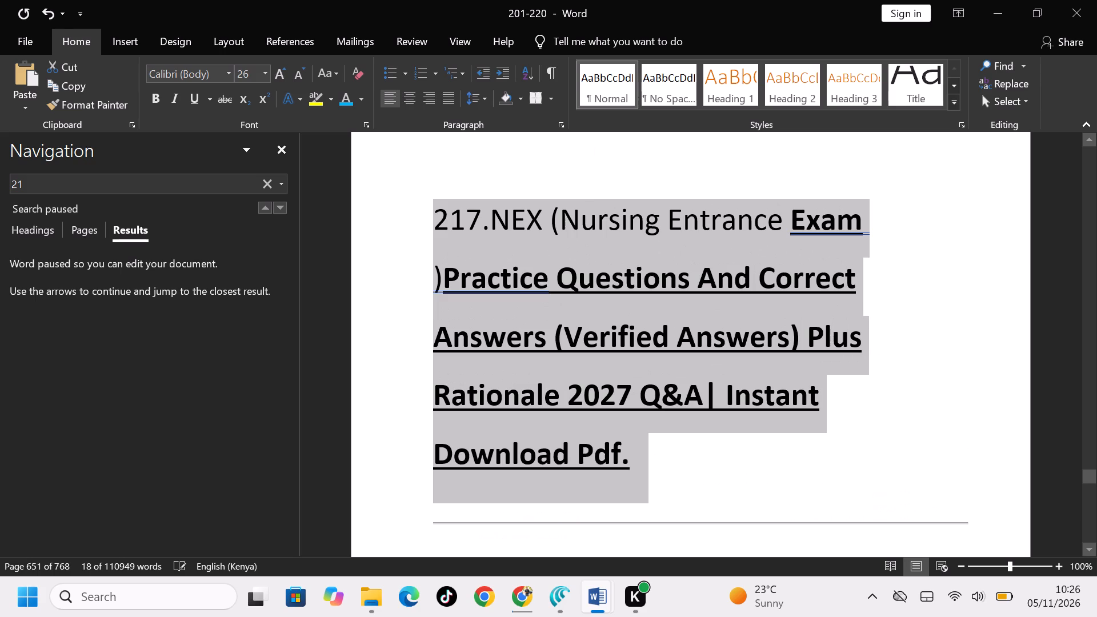
{"action": "key", "text": "ctrl+b"}
{"action": "key", "text": "ctrl+u"}
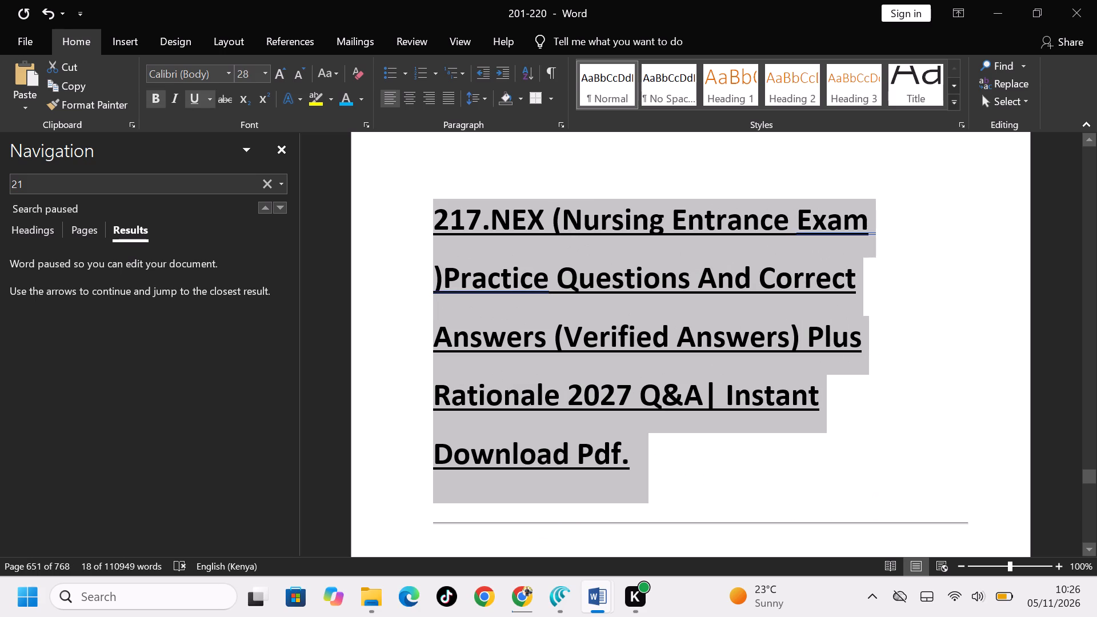
{"action": "left_click", "coordinate": [345, 101]}
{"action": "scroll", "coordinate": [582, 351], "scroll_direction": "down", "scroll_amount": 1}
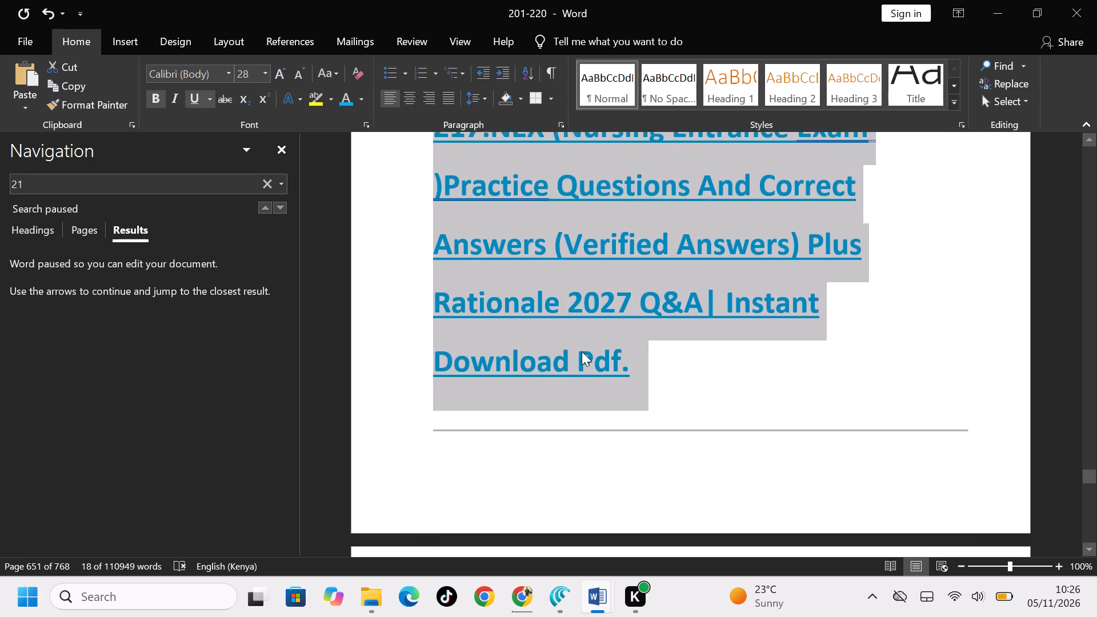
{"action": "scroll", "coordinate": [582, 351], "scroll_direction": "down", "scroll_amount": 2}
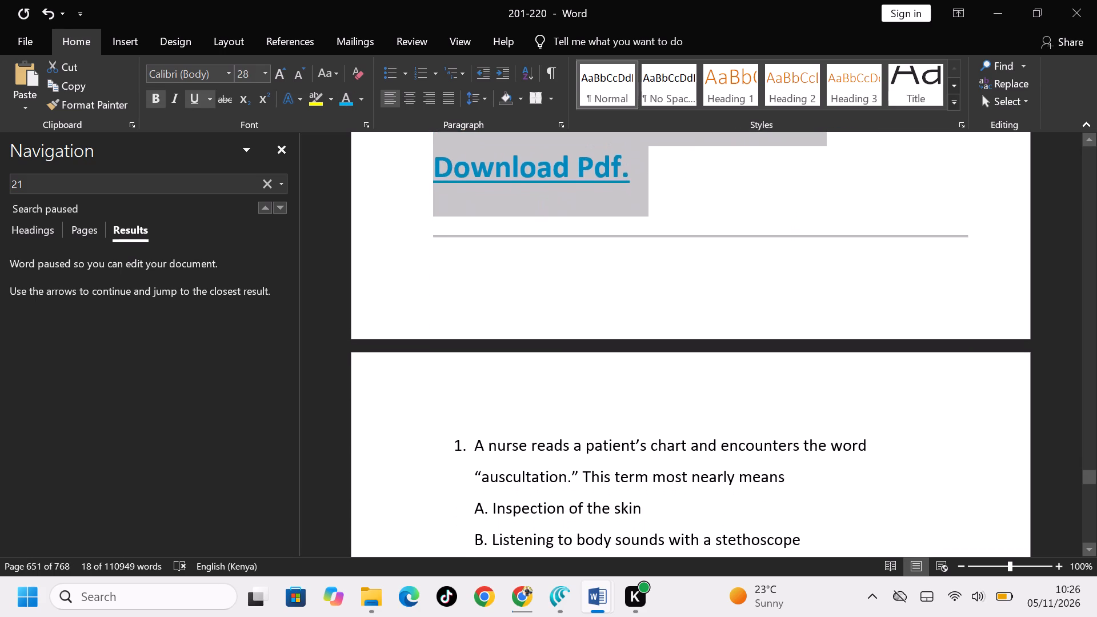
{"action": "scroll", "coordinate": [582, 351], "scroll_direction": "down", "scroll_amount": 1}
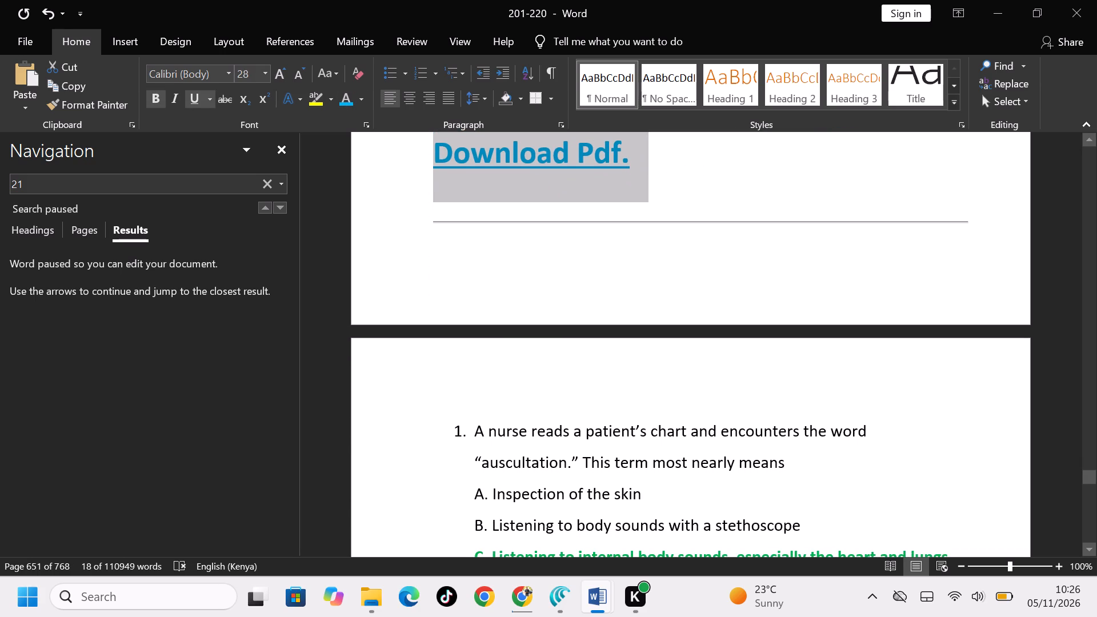